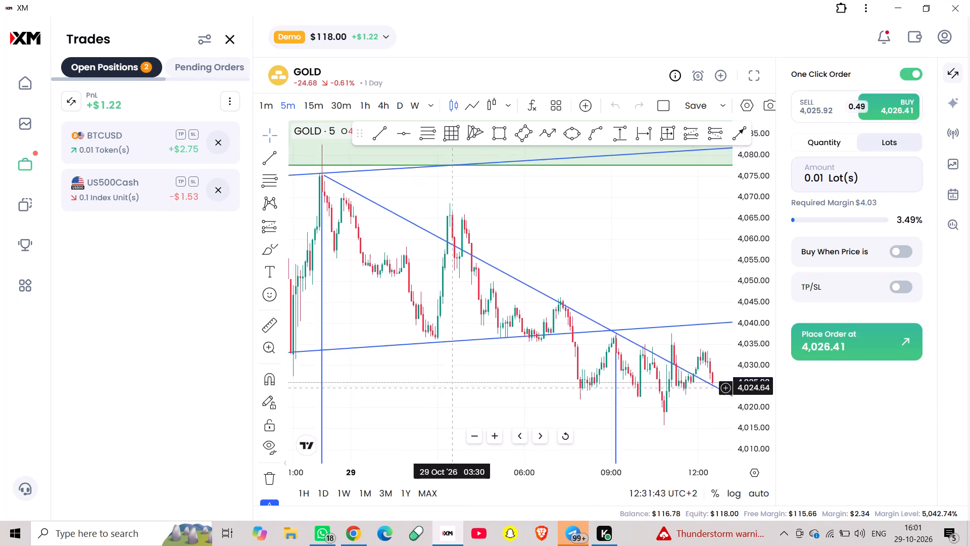
# Expand the GOLD 5-minute chart to full-screen view.
pyautogui.moveTo(457, 381); pyautogui.dragTo(475, 373)
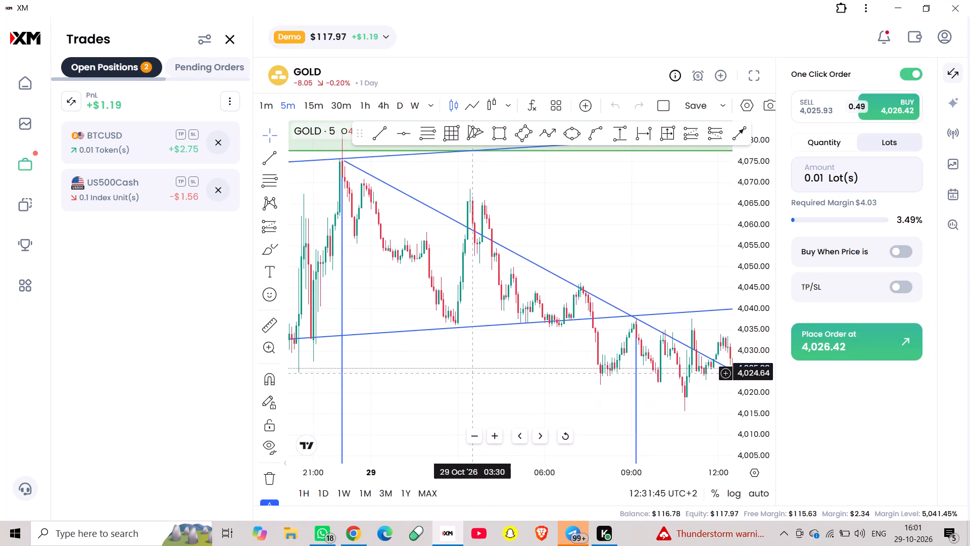
pyautogui.moveTo(475, 373); pyautogui.dragTo(473, 375)
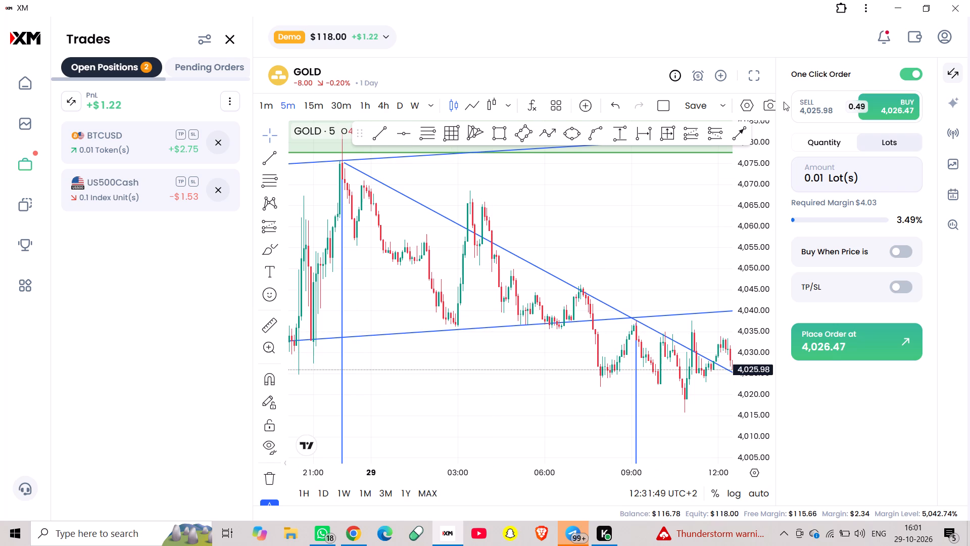
pyautogui.click(748, 77)
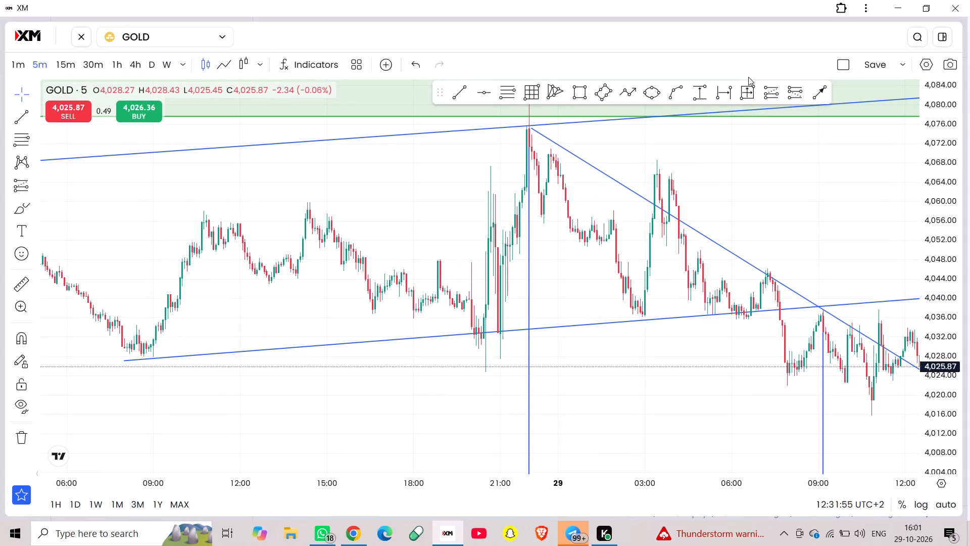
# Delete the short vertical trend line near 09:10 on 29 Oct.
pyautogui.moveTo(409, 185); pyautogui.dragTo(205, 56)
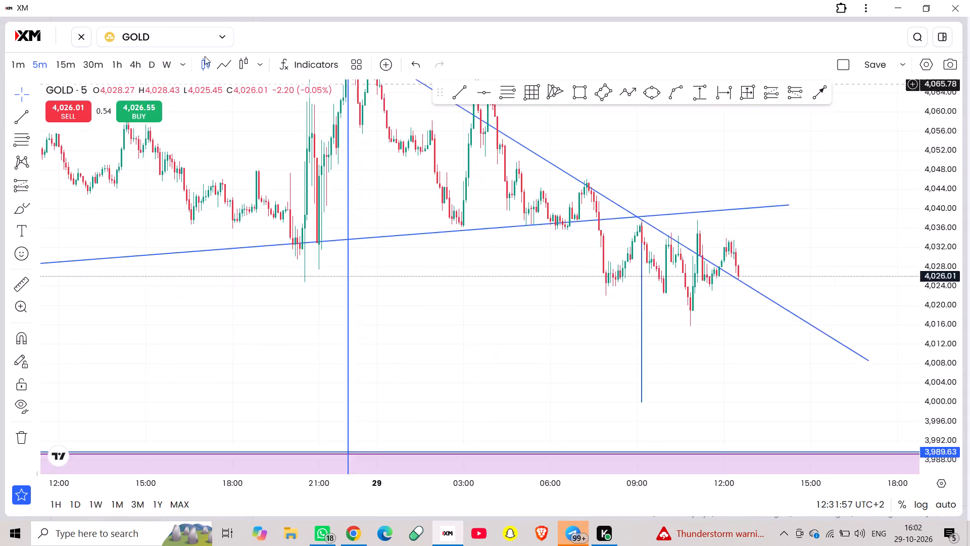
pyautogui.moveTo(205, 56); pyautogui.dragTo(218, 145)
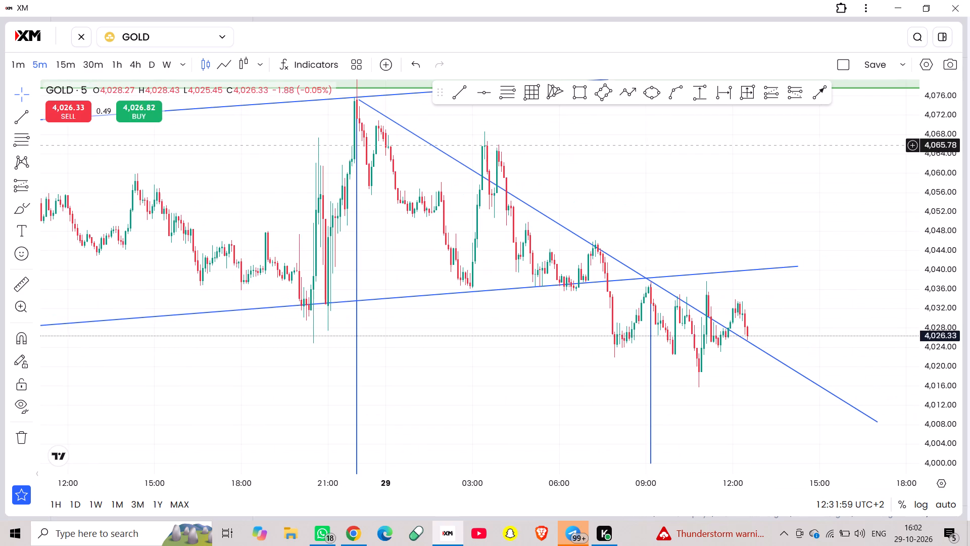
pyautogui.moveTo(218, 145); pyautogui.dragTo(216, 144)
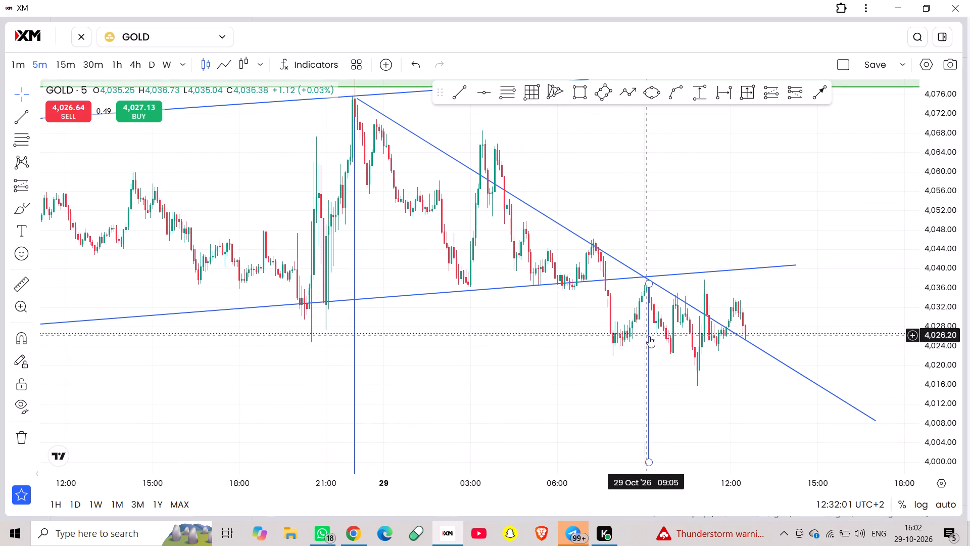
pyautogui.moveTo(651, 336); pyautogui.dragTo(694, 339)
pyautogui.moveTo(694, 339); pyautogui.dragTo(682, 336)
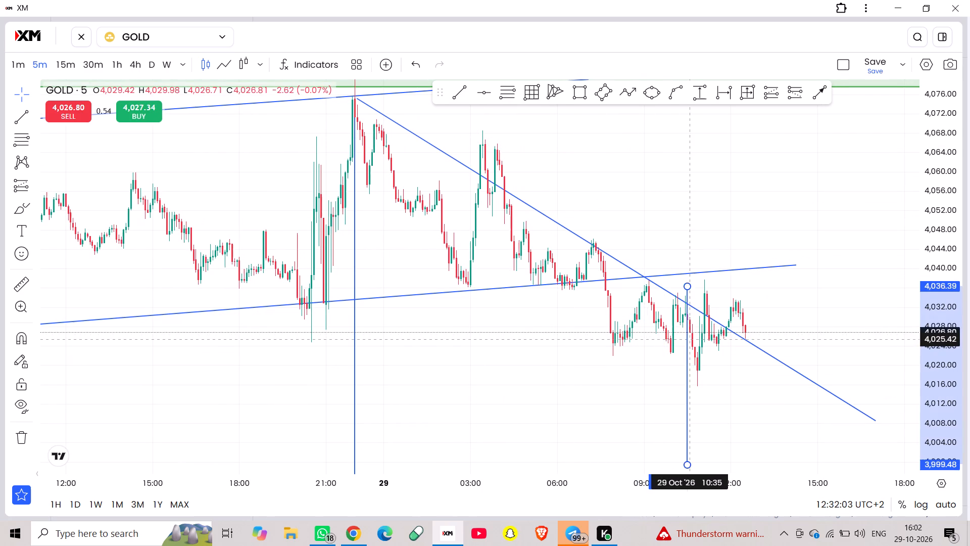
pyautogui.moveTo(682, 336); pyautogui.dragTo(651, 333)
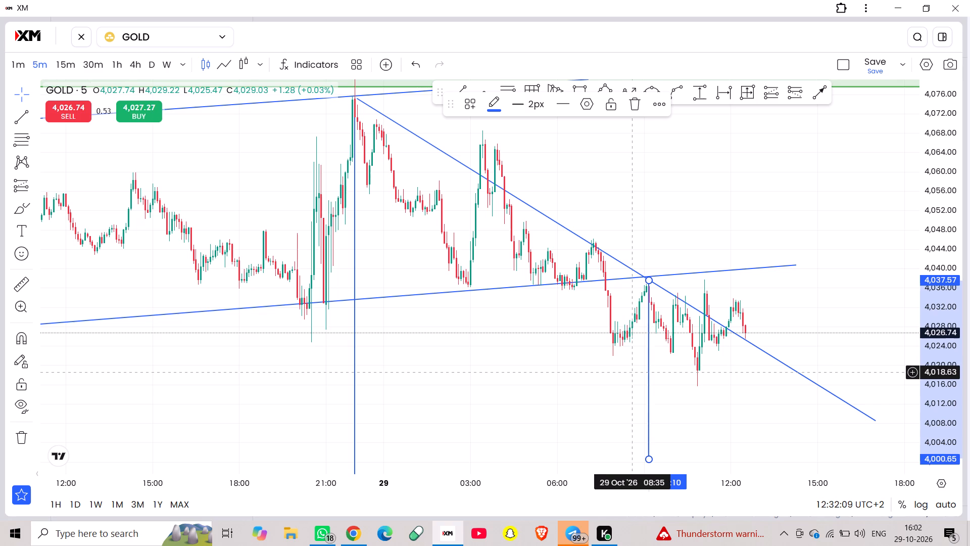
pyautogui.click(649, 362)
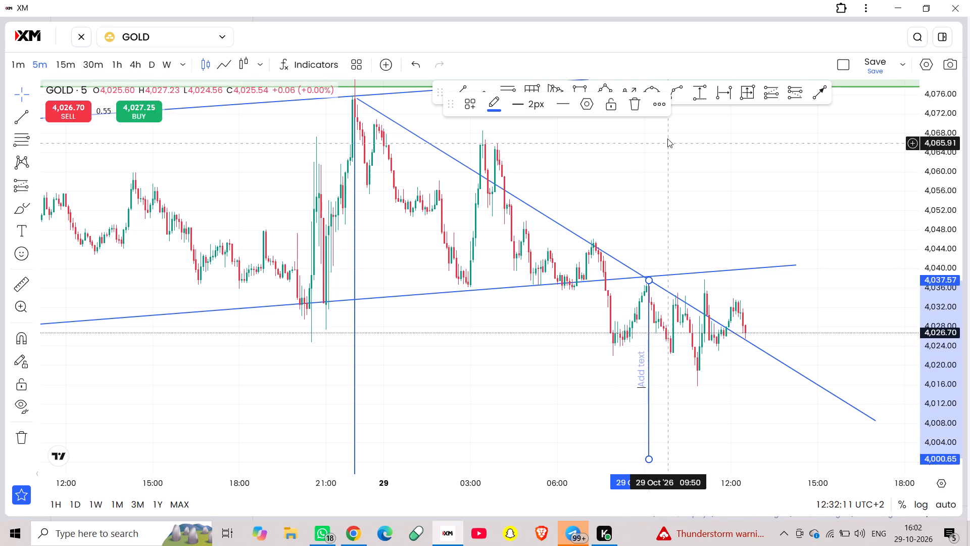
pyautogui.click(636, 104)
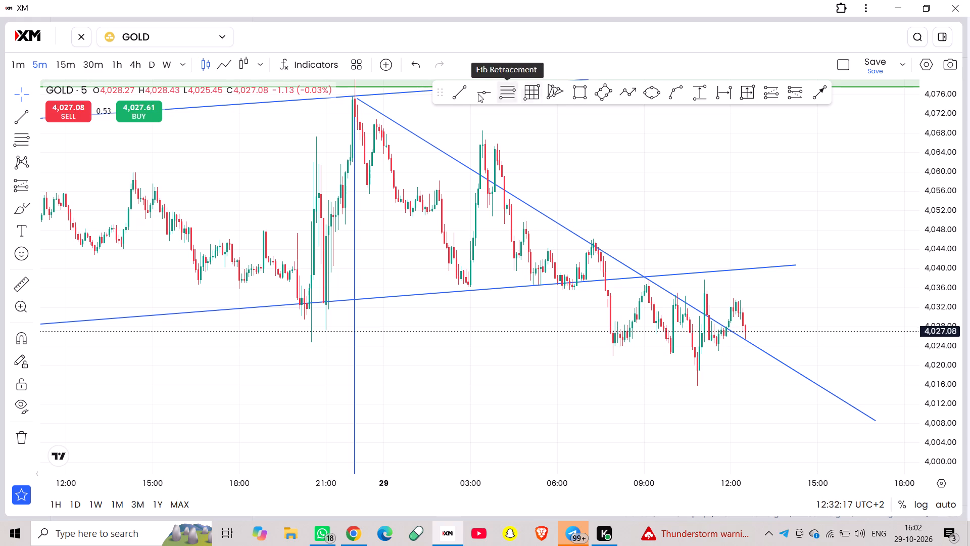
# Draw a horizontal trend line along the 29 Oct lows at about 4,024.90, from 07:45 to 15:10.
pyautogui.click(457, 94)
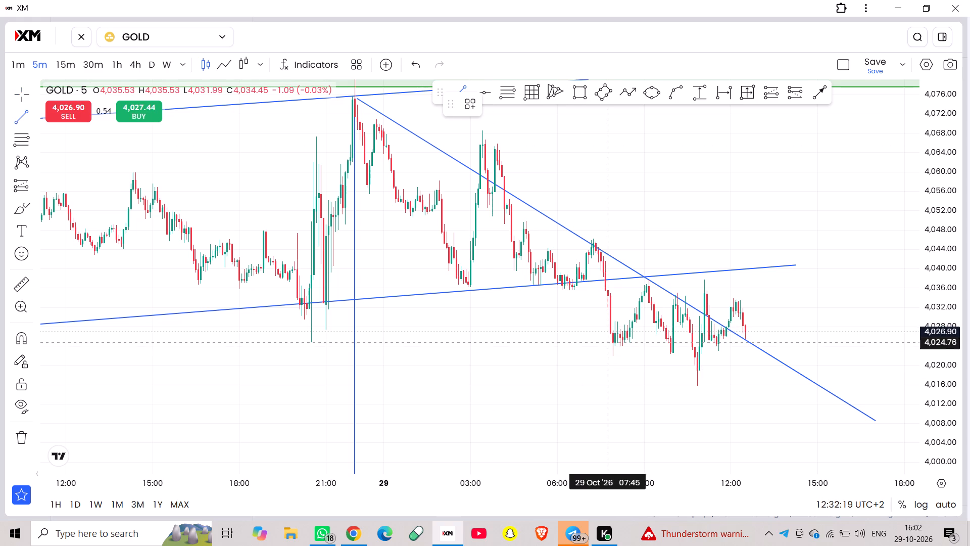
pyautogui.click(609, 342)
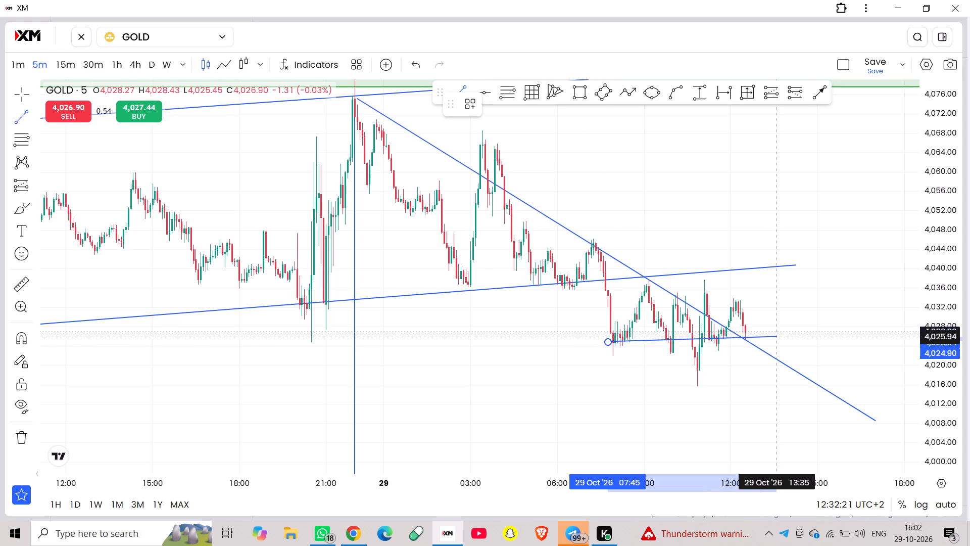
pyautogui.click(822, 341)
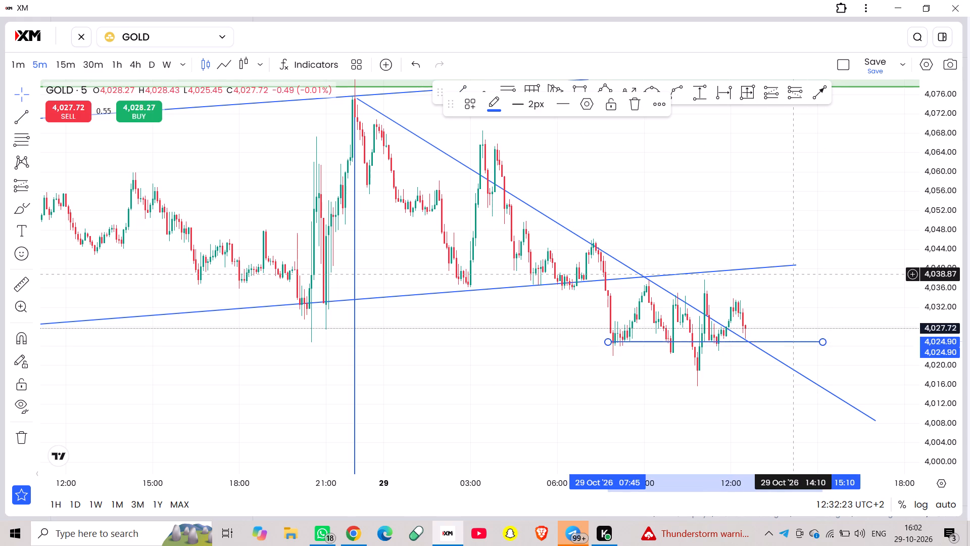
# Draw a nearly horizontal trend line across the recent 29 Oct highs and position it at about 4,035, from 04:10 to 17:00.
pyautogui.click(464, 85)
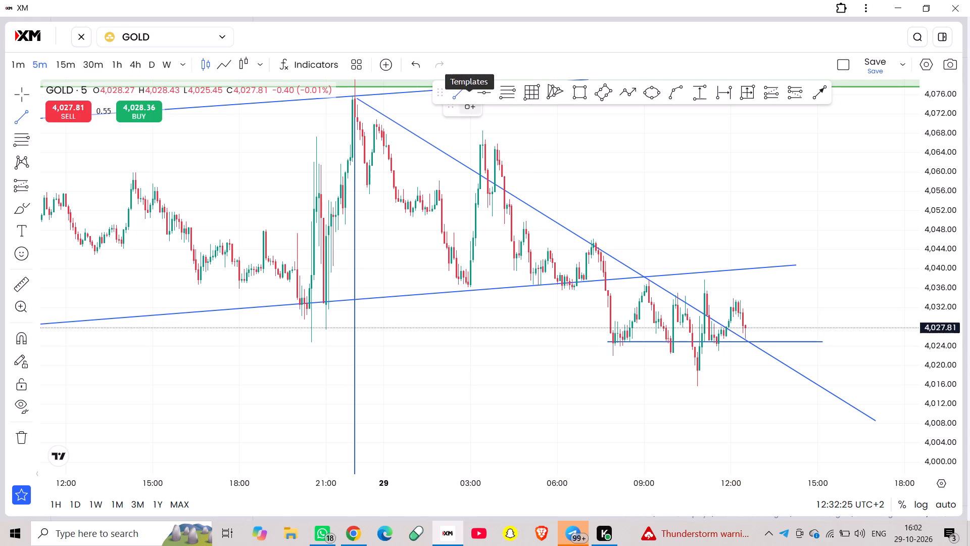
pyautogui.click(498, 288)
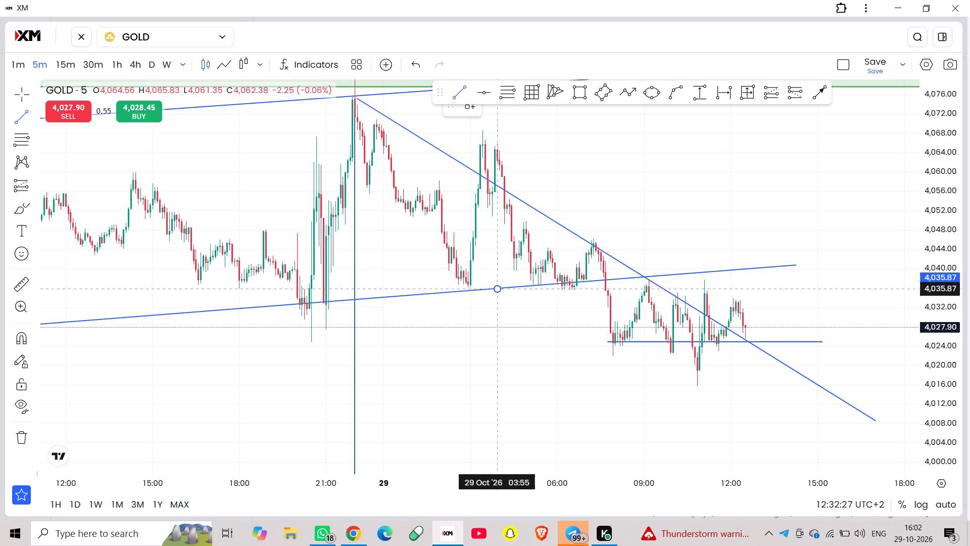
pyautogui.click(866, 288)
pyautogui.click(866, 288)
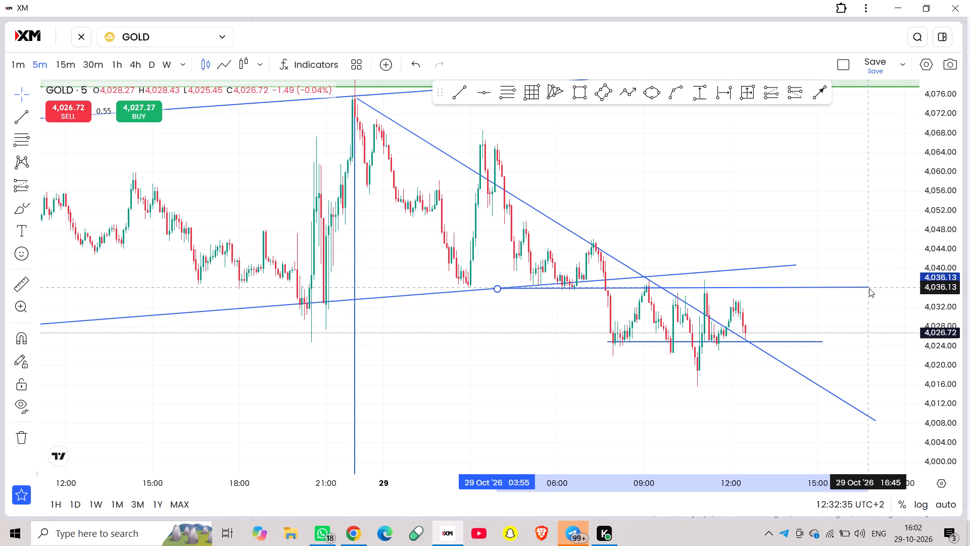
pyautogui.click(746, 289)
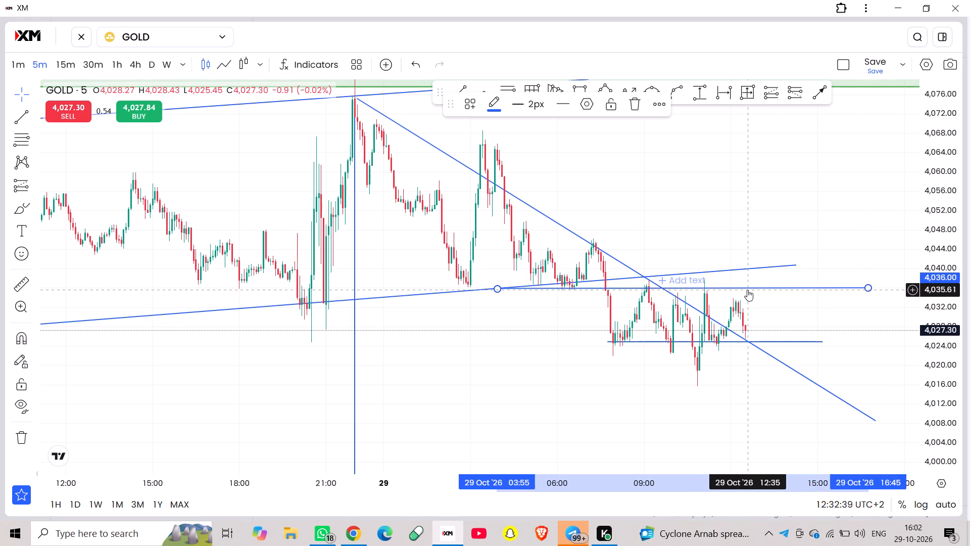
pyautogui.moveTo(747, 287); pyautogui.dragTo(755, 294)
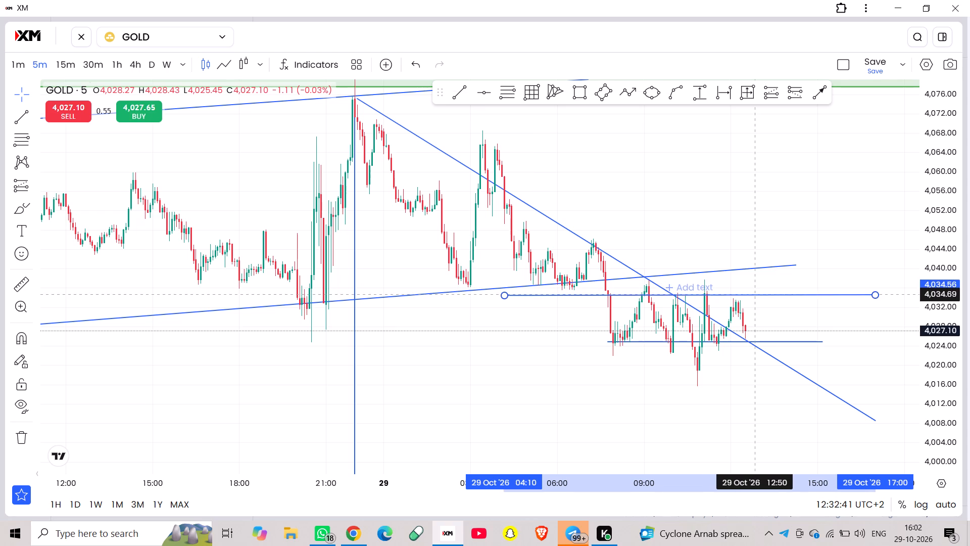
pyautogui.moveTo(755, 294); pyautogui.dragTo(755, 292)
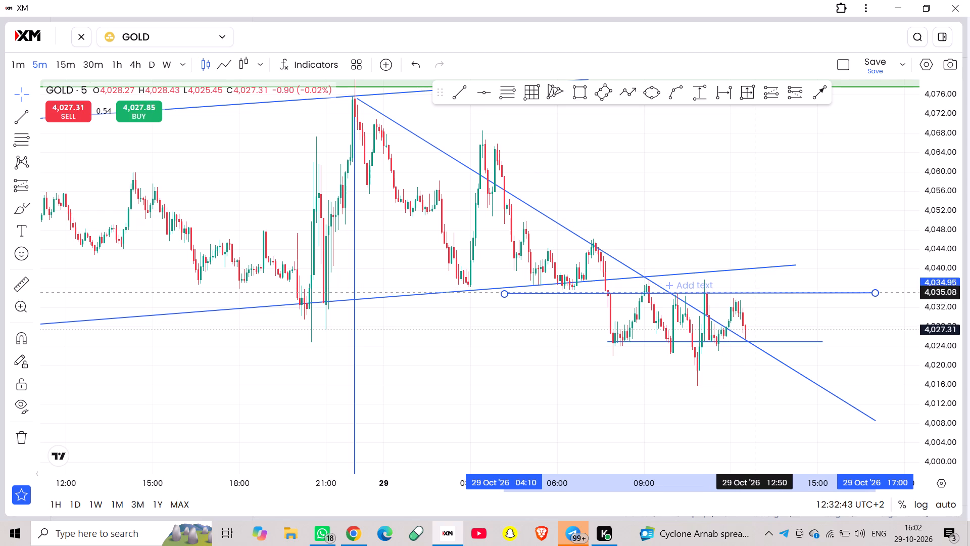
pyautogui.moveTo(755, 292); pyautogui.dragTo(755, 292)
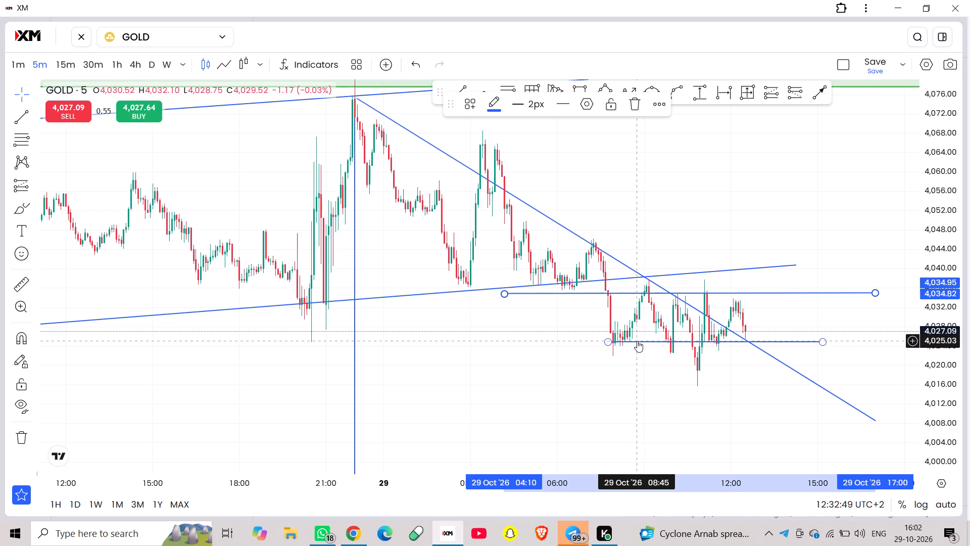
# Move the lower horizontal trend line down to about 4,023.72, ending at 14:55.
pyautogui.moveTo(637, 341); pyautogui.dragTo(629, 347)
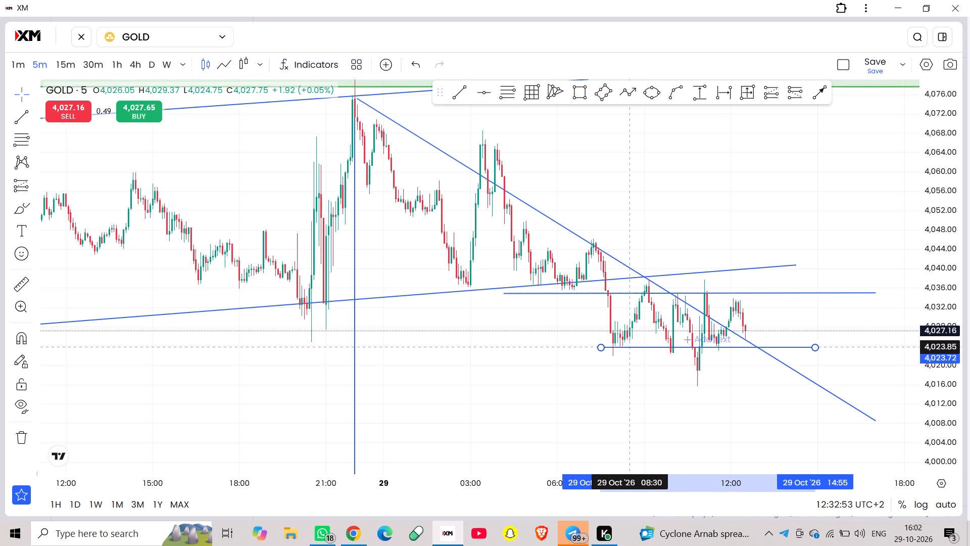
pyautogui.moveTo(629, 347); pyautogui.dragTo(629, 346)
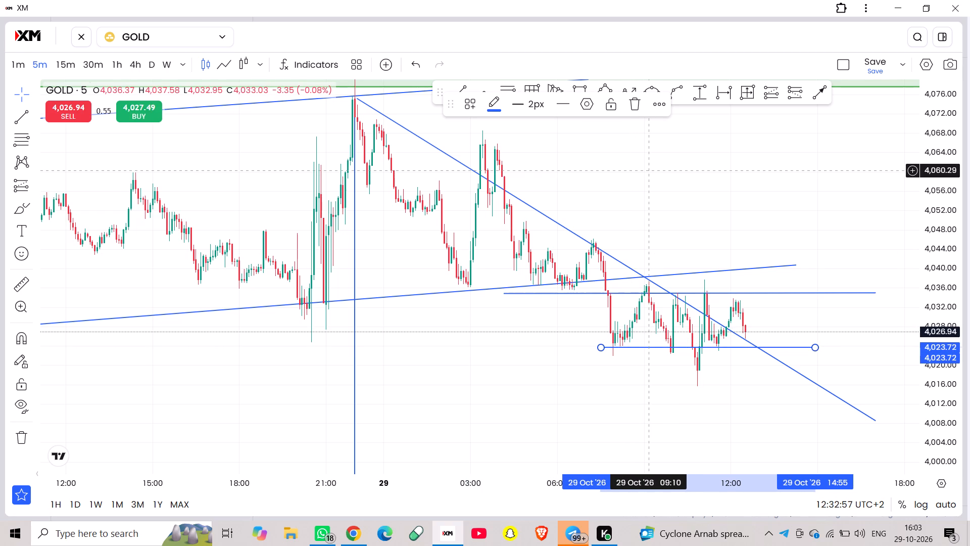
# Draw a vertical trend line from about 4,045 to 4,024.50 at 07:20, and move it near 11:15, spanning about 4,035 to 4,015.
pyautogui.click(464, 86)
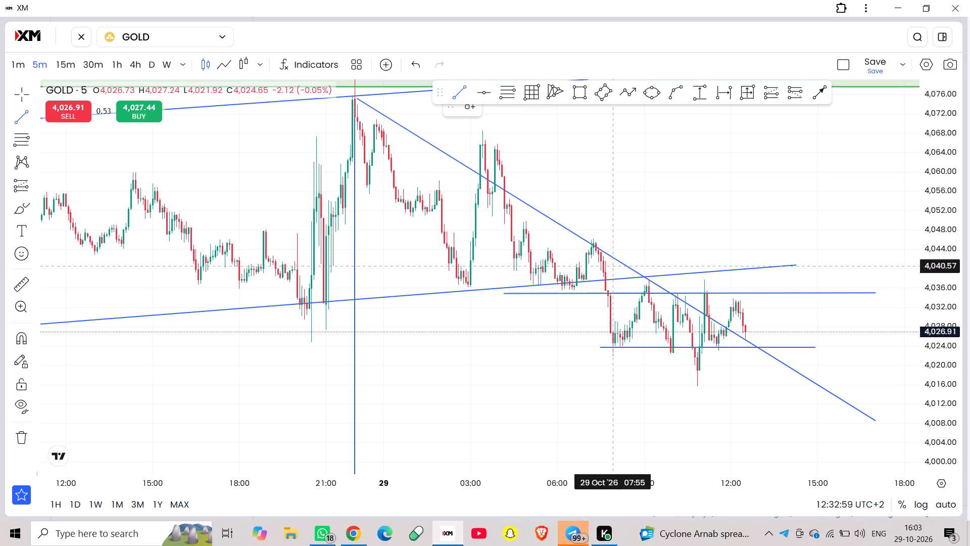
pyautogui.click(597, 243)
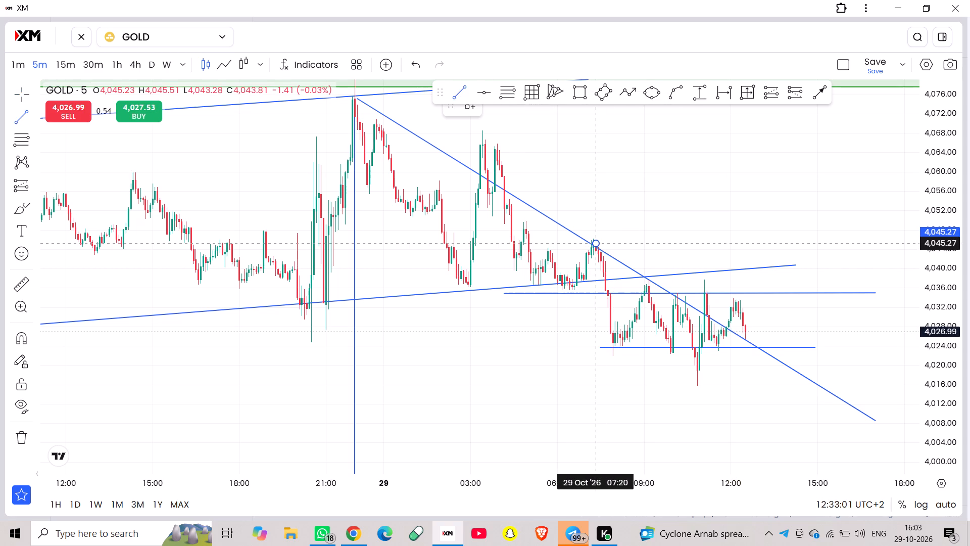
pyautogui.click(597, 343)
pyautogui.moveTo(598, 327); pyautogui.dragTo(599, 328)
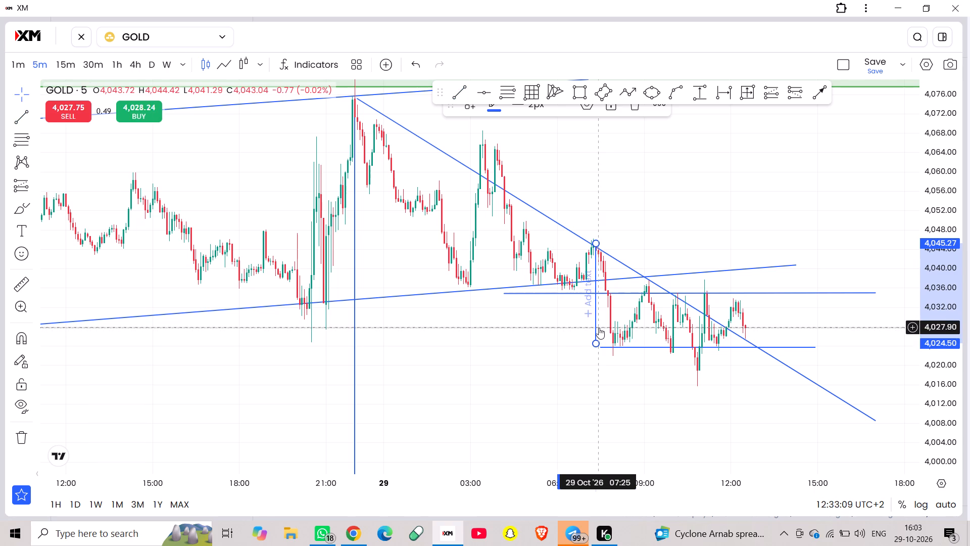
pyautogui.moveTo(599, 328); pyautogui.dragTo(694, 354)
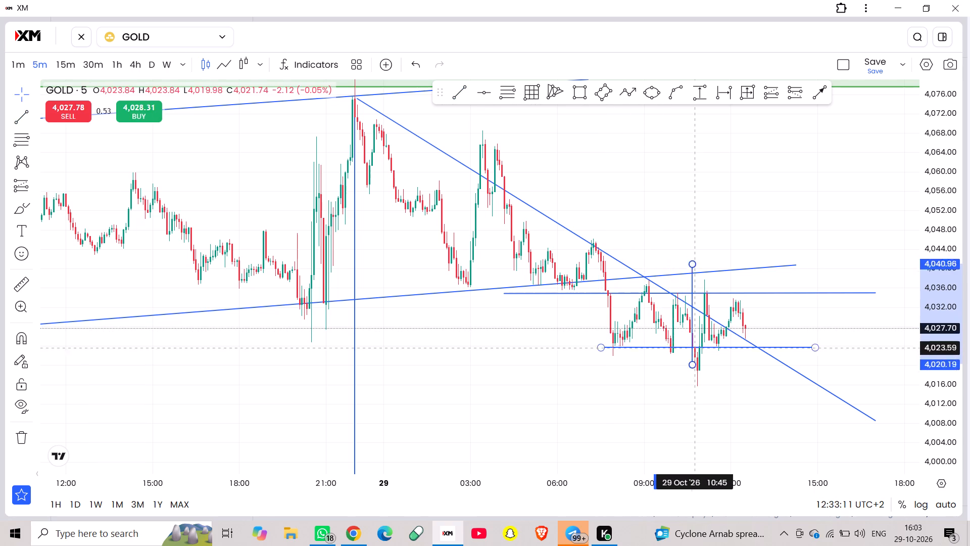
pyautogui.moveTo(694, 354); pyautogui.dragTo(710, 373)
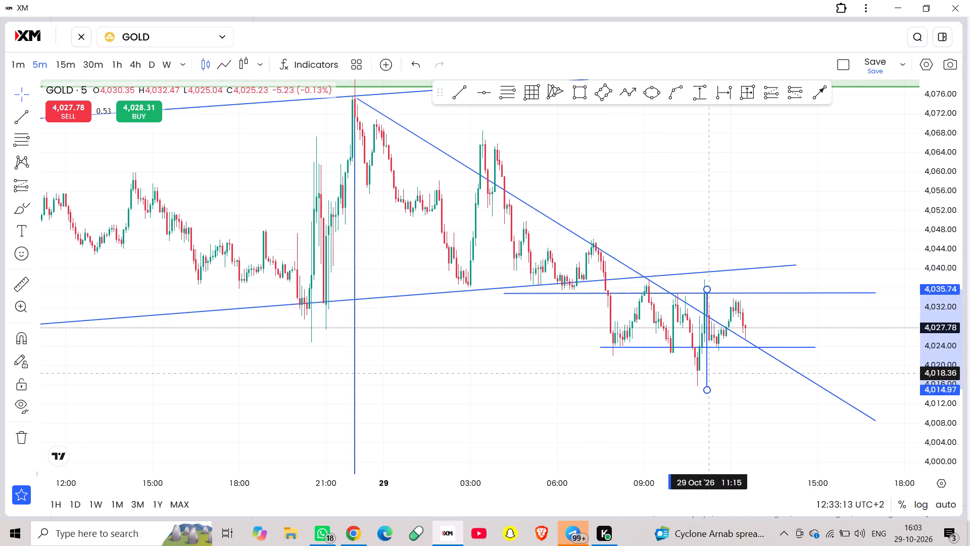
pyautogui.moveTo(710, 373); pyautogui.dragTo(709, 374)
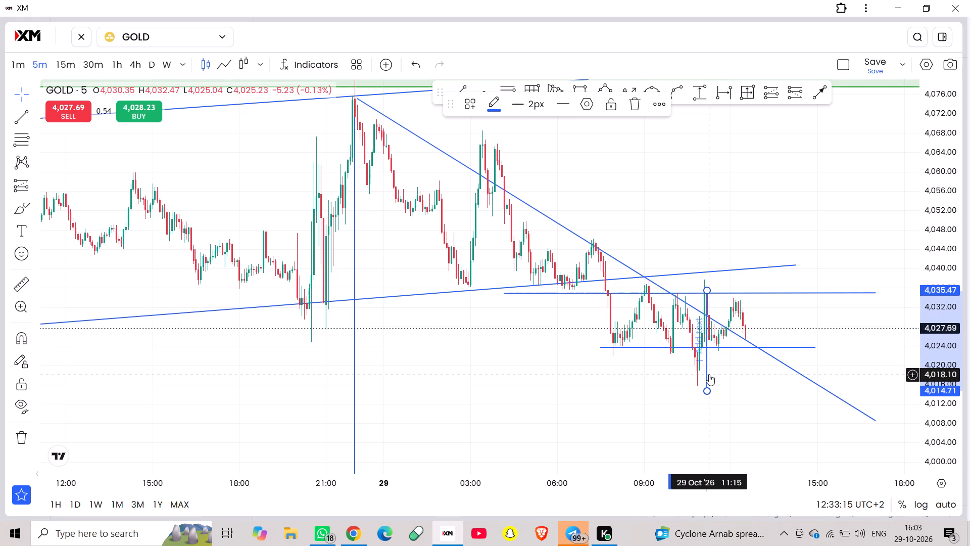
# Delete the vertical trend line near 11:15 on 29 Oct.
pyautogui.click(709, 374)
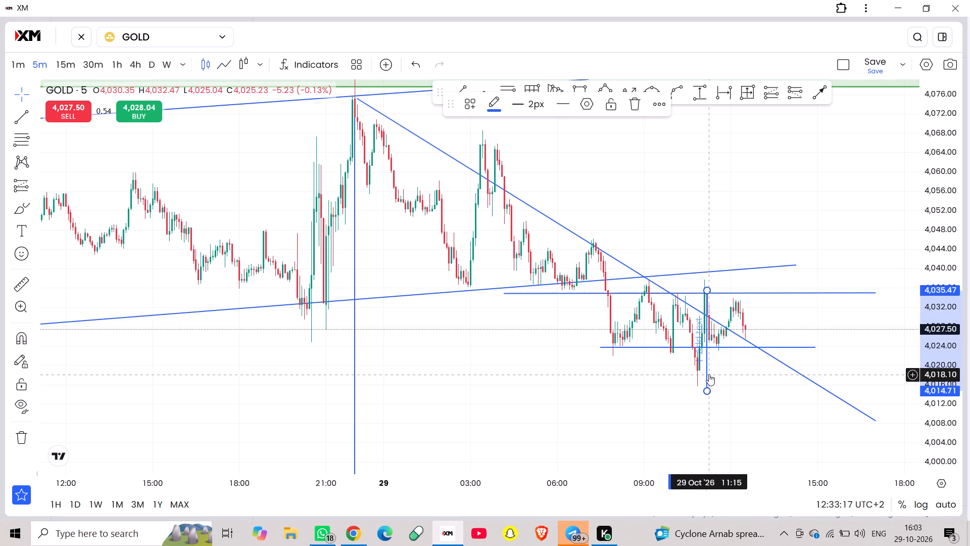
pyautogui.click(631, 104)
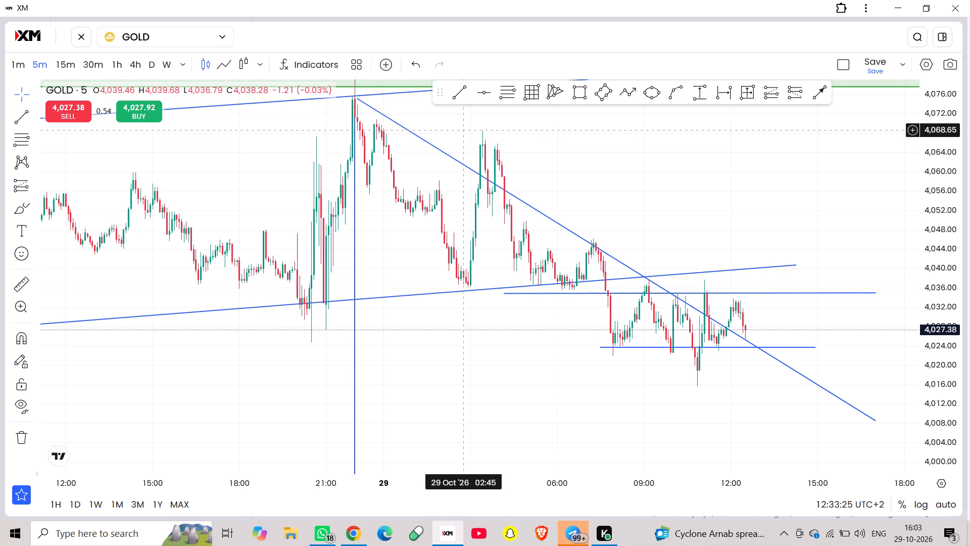
# Remove all drawings from the GOLD chart.
pyautogui.click(421, 293)
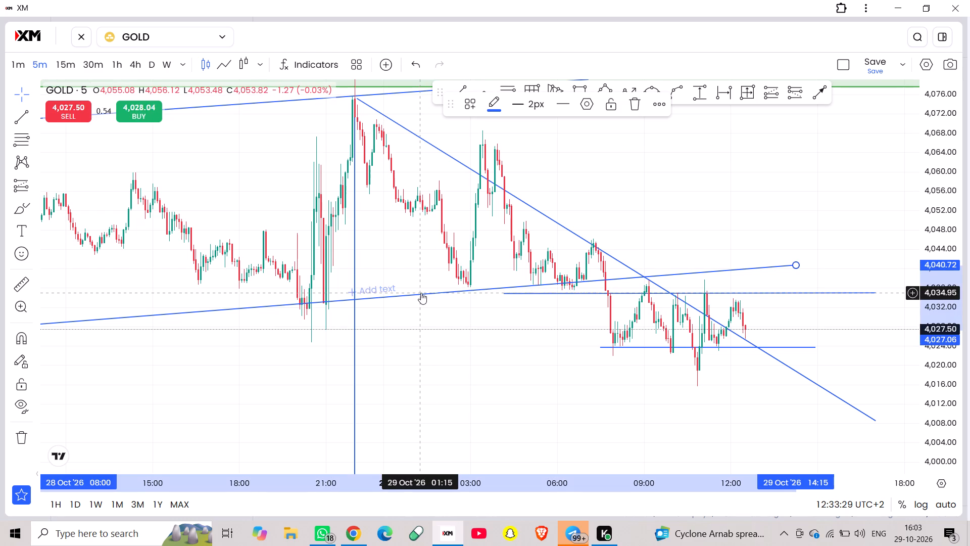
pyautogui.click(15, 437)
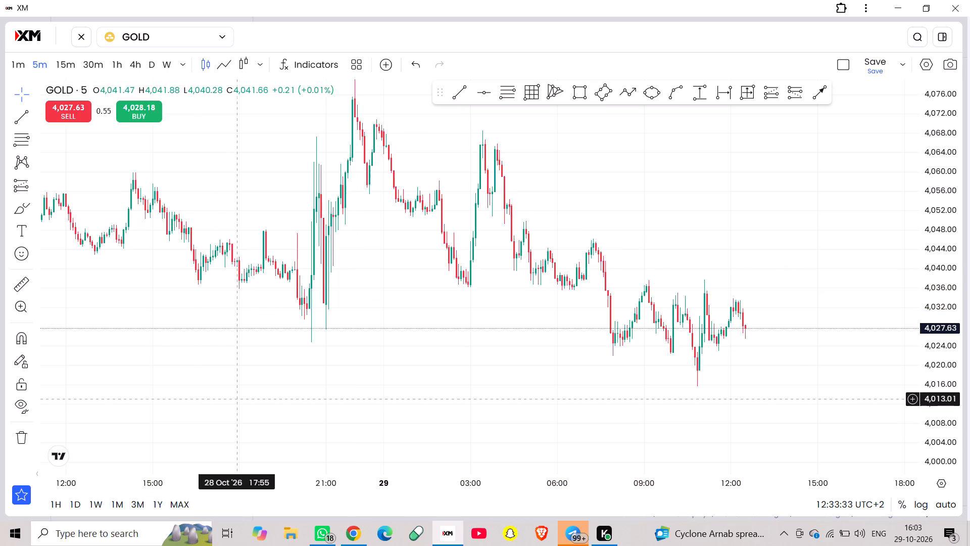
# Switch the GOLD chart to the 15-minute timeframe and frame the 28–29 Oct price action.
pyautogui.click(68, 58)
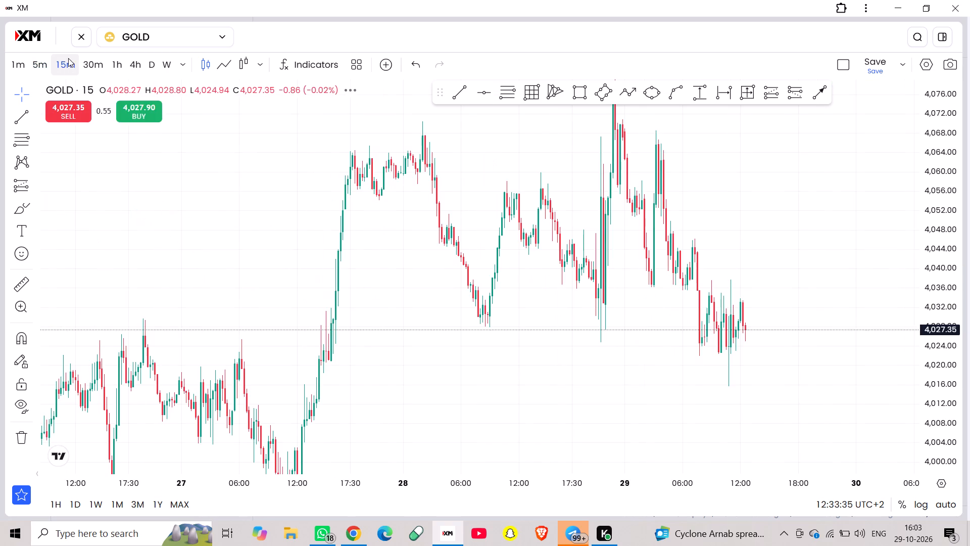
pyautogui.scroll(3, 357, 227)
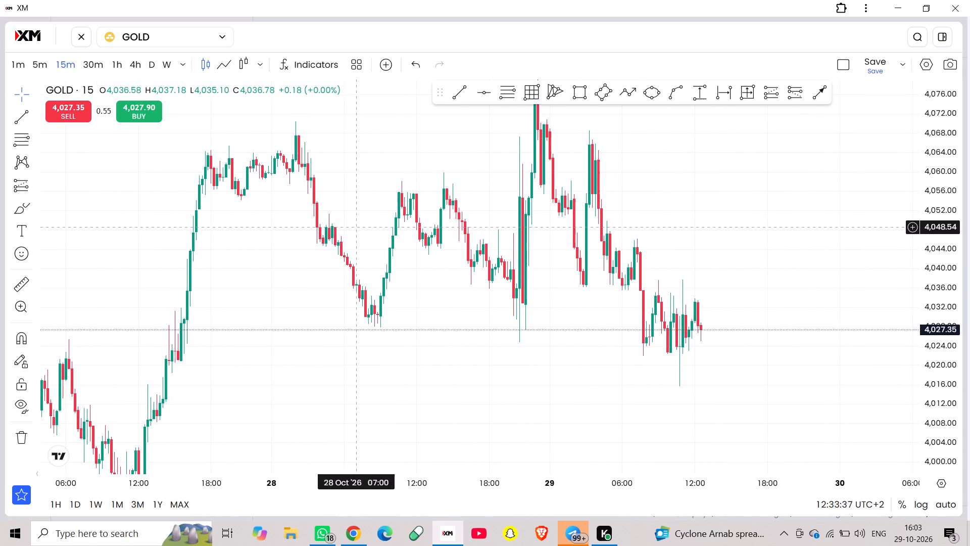
pyautogui.moveTo(402, 141); pyautogui.dragTo(383, 265)
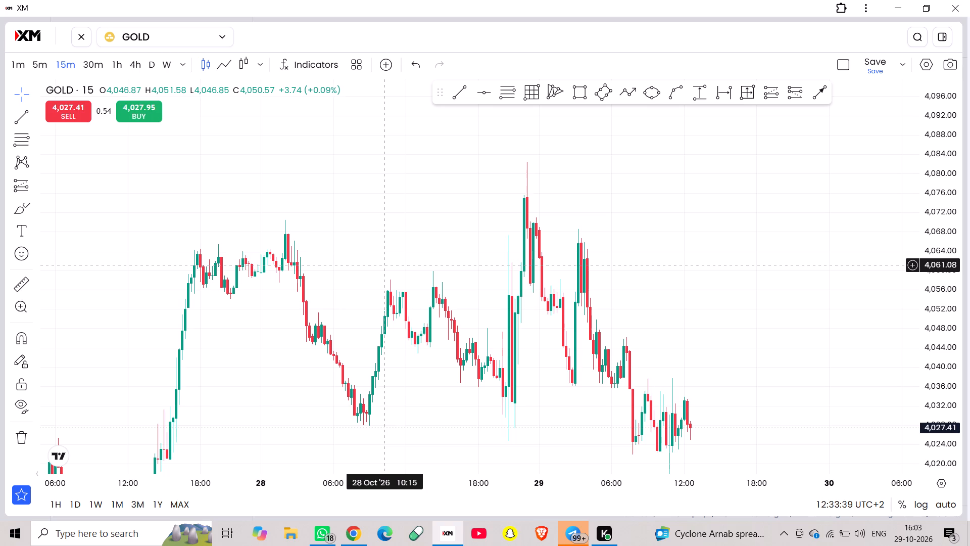
# Draw a descending trend line from about 4,075 at 22:00 on 28 Oct to about 4,017.50 at 15:15 on 29 Oct.
pyautogui.moveTo(322, 279); pyautogui.dragTo(324, 208)
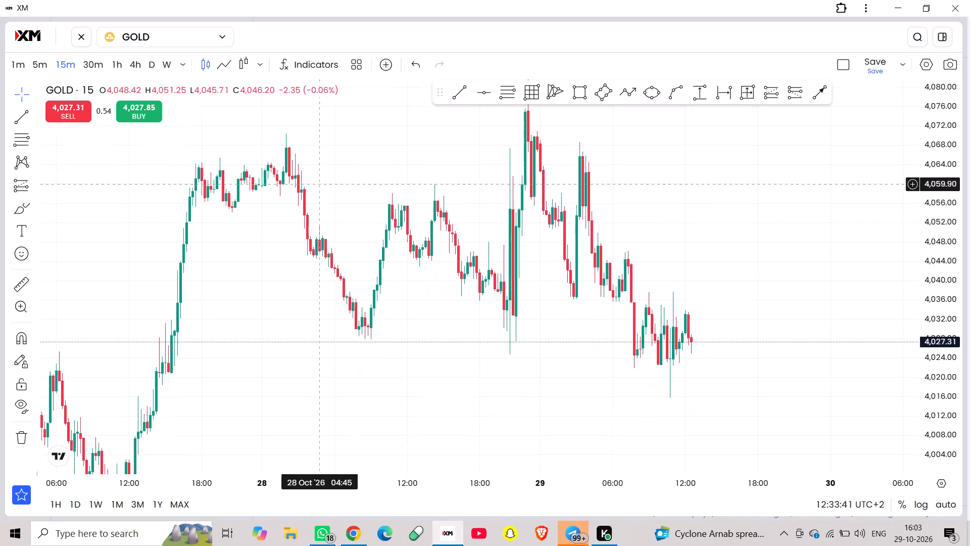
pyautogui.moveTo(324, 208); pyautogui.dragTo(329, 223)
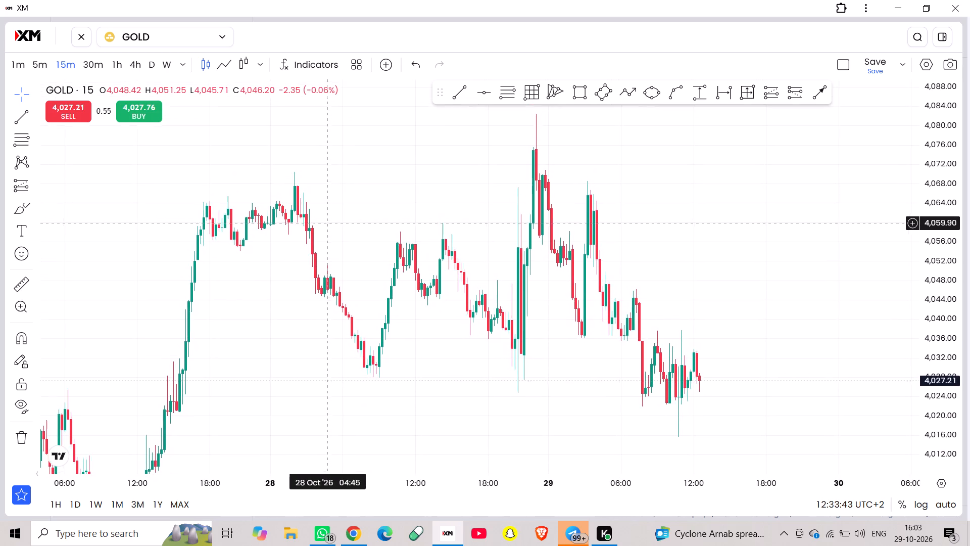
pyautogui.moveTo(329, 223); pyautogui.dragTo(269, 248)
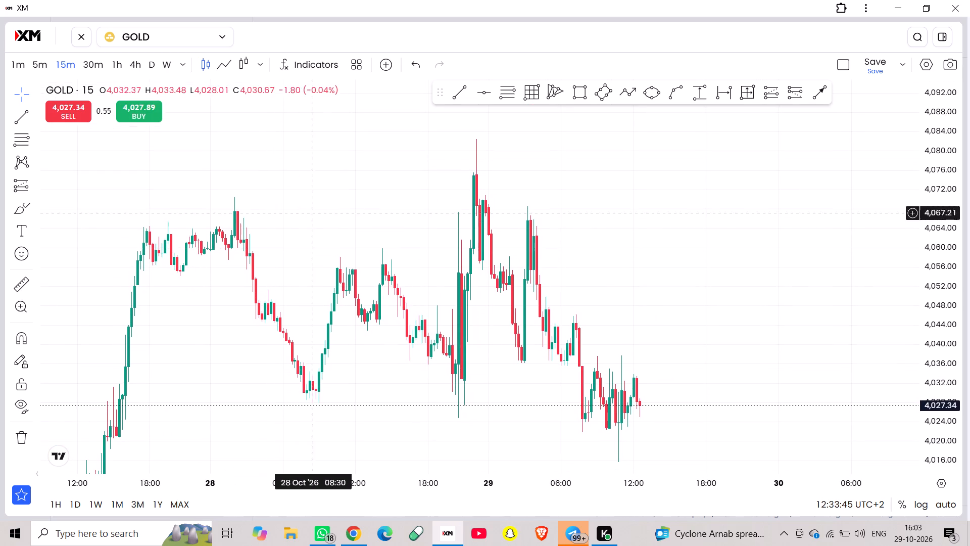
pyautogui.click(456, 93)
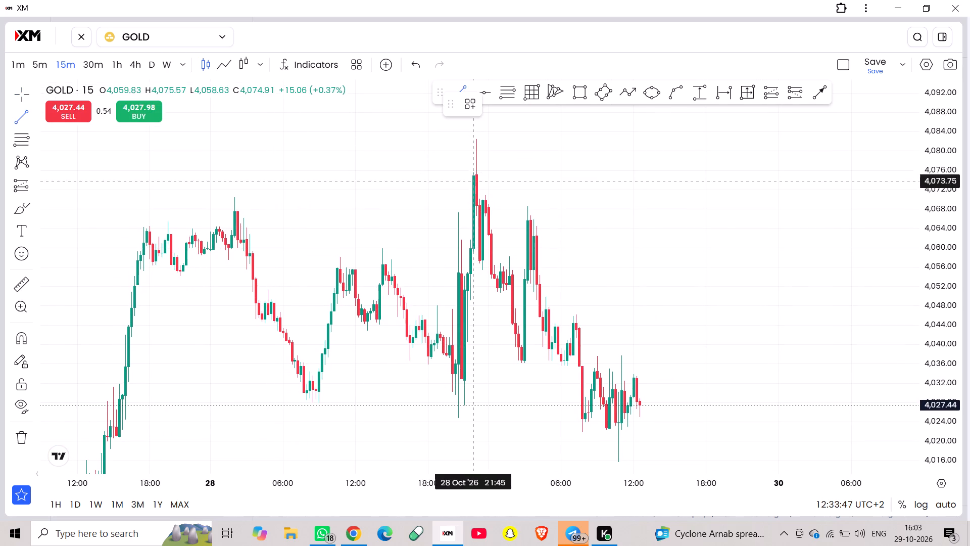
pyautogui.click(477, 173)
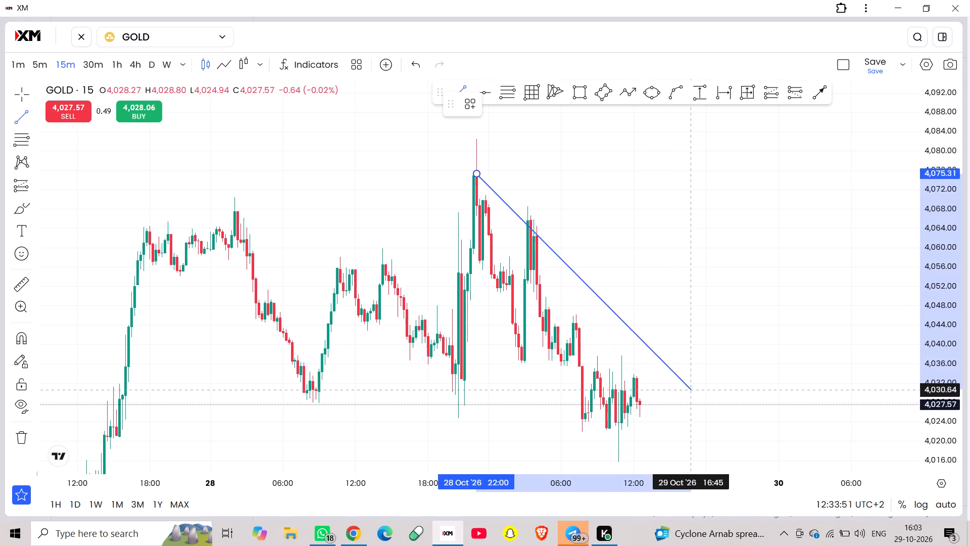
pyautogui.click(671, 453)
# Draw a lower descending trend line under the lows, from about 4,035.70 at 02:45 to about 4,010.50 at 13:45 on 29 Oct.
pyautogui.moveTo(702, 365); pyautogui.dragTo(672, 256)
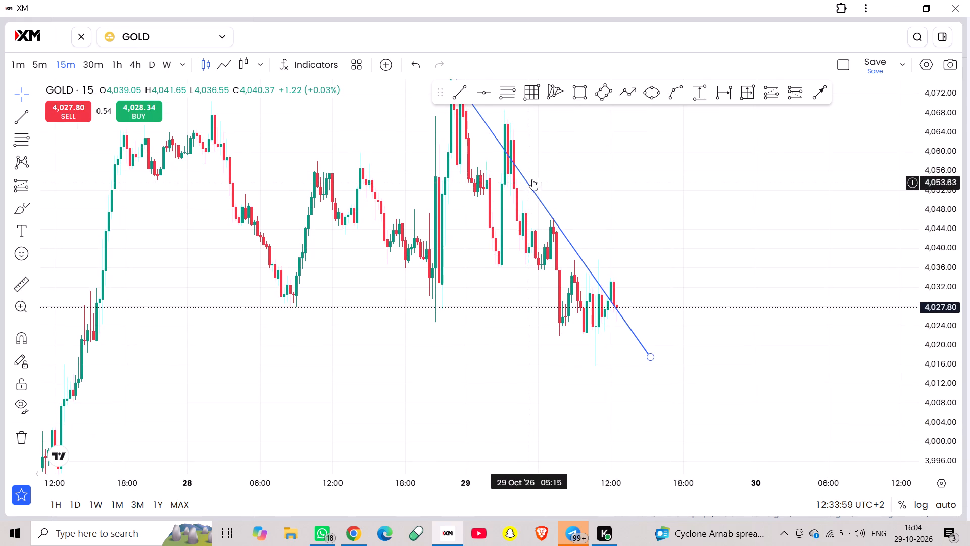
pyautogui.moveTo(559, 165); pyautogui.dragTo(568, 247)
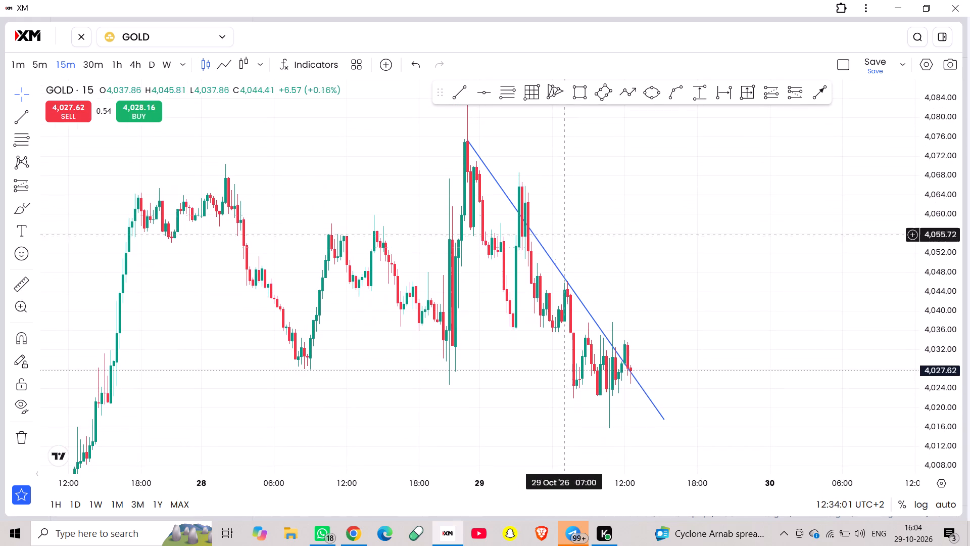
pyautogui.click(456, 94)
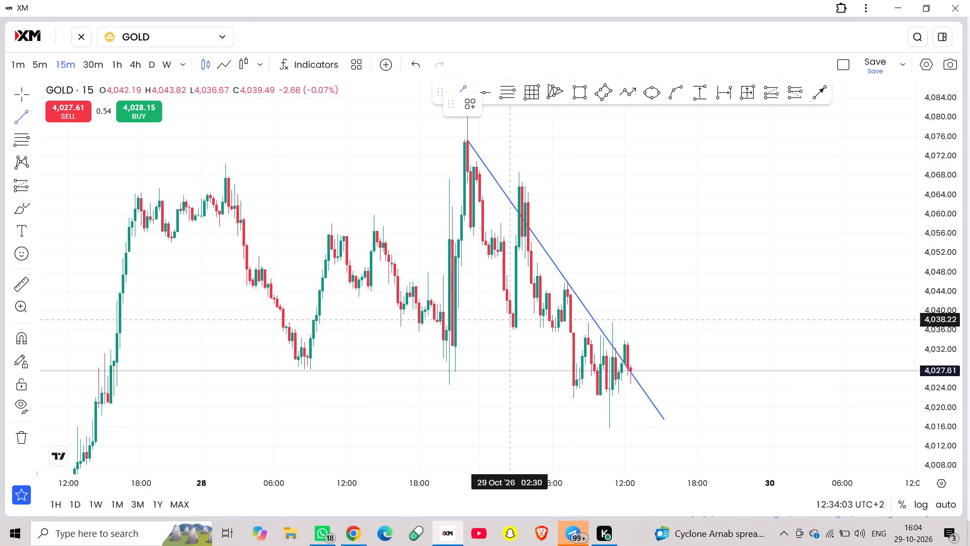
pyautogui.click(514, 332)
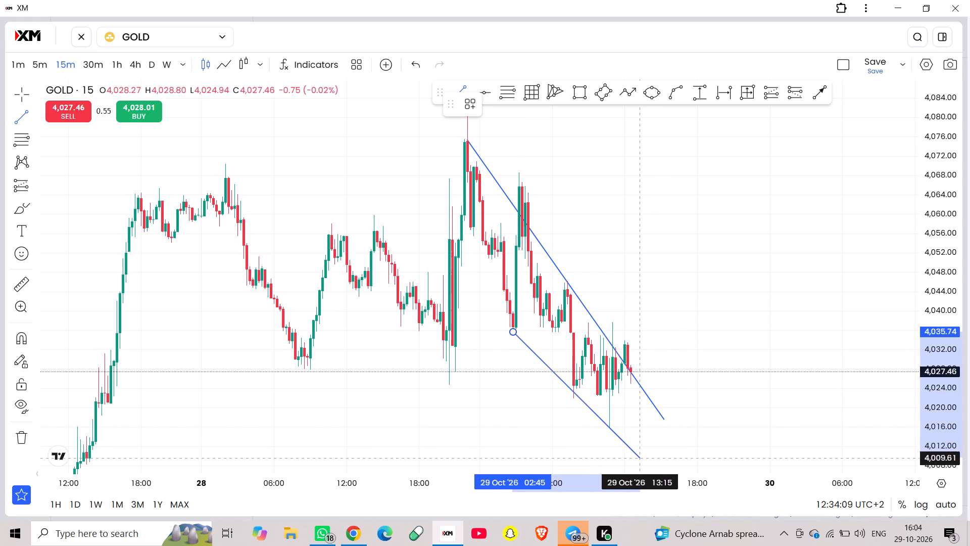
pyautogui.click(646, 453)
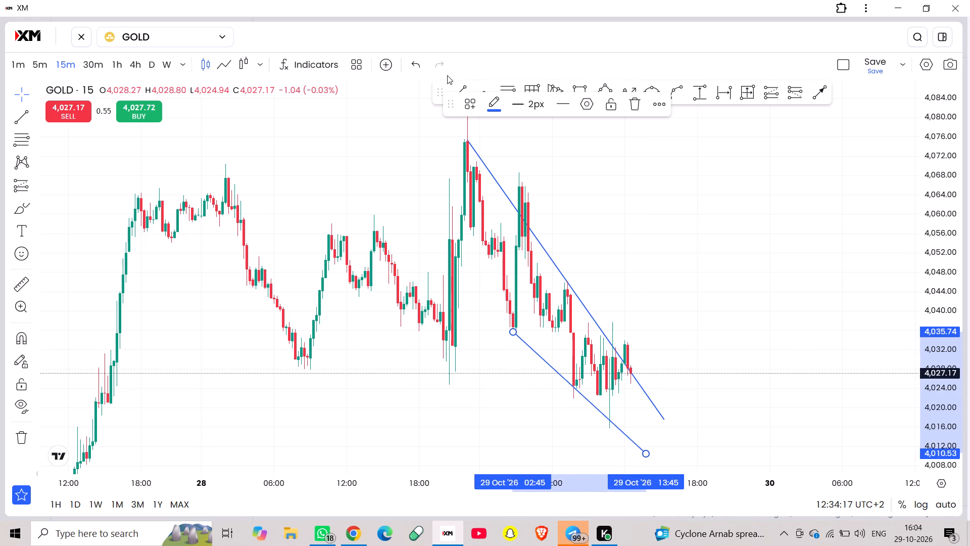
# Draw a vertical trend line from about 4,032 to 4,075 at 21:15 on 28 Oct, and move it to 10:45 on 29 Oct, starting near 4,026.
pyautogui.click(460, 82)
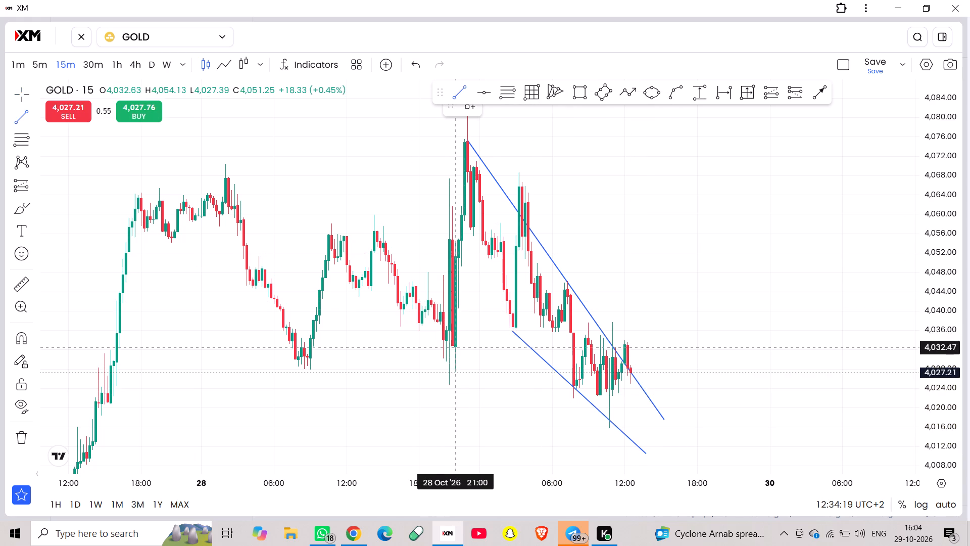
pyautogui.click(458, 348)
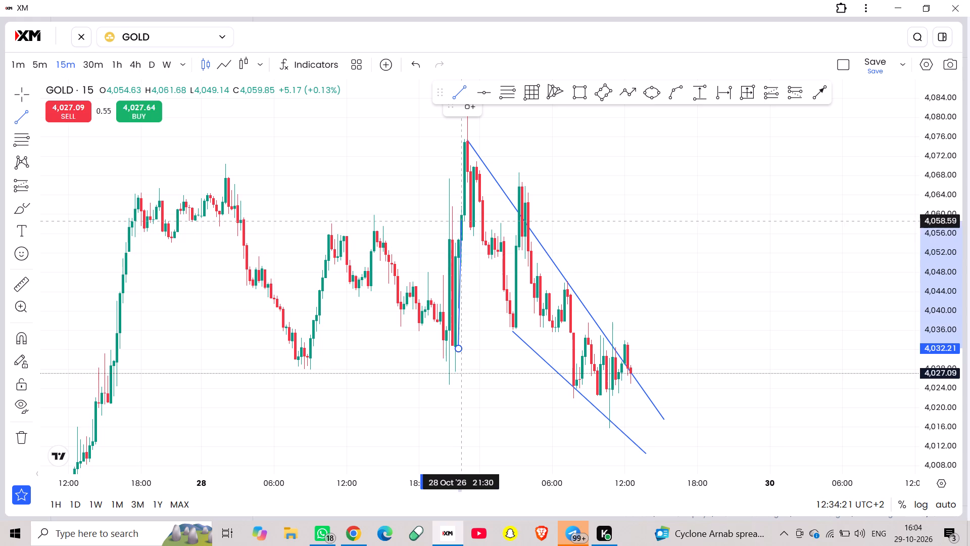
pyautogui.click(459, 141)
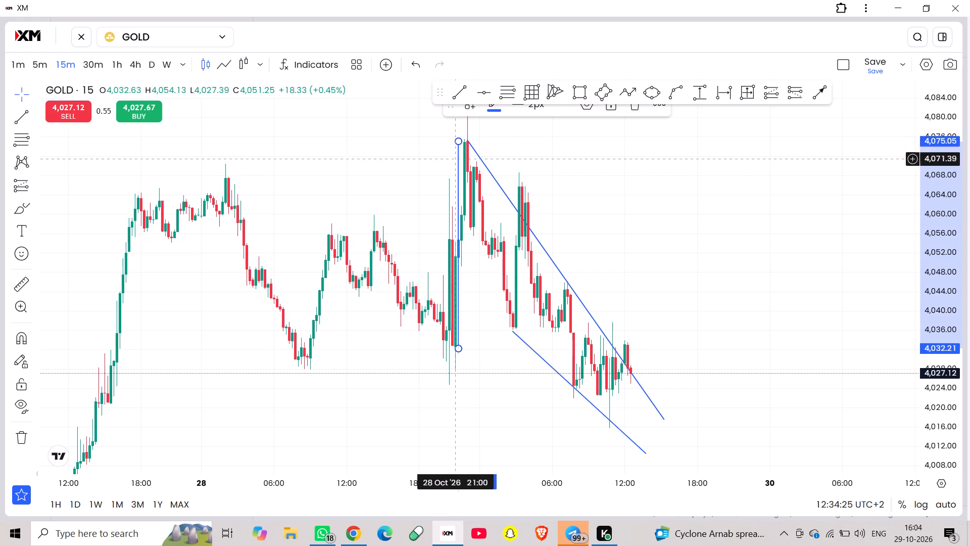
pyautogui.moveTo(458, 184); pyautogui.dragTo(556, 213)
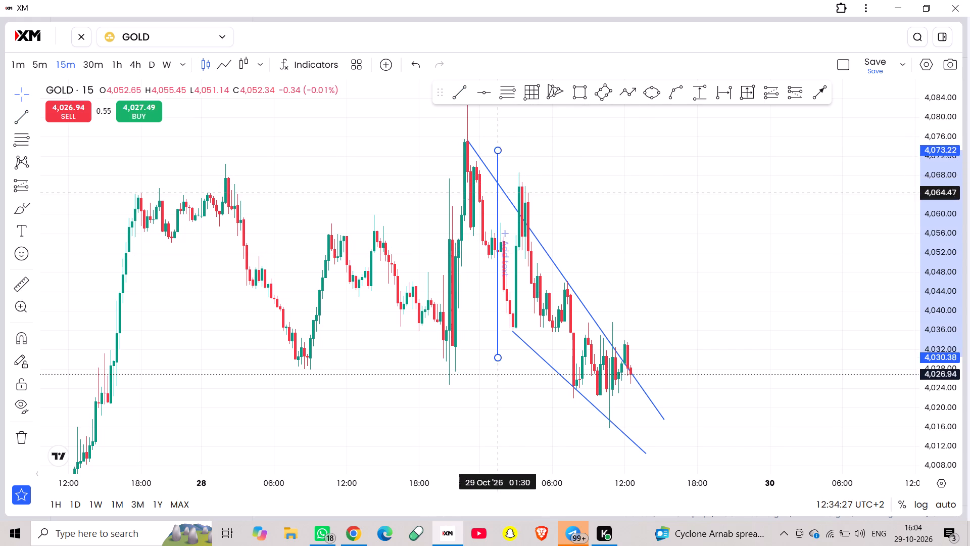
pyautogui.moveTo(556, 213); pyautogui.dragTo(599, 219)
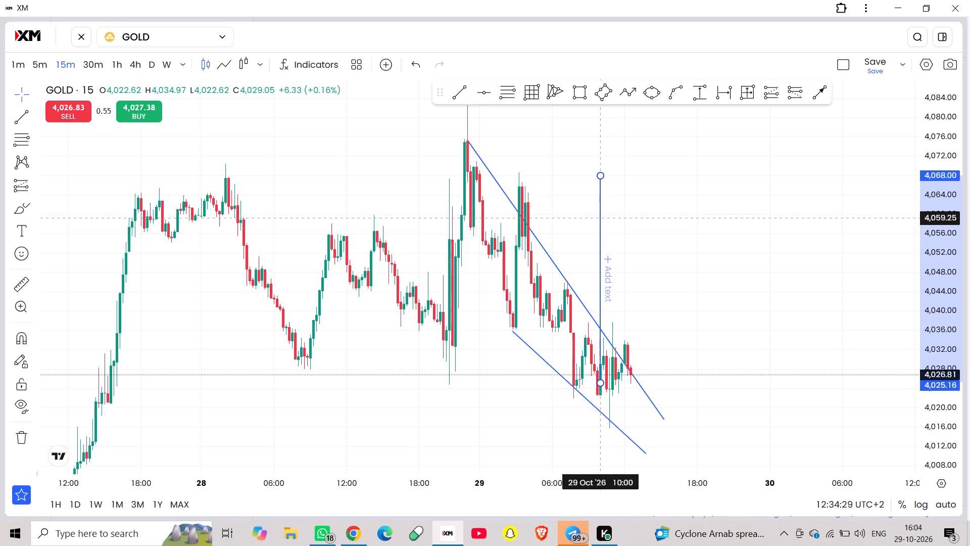
pyautogui.moveTo(599, 219); pyautogui.dragTo(603, 220)
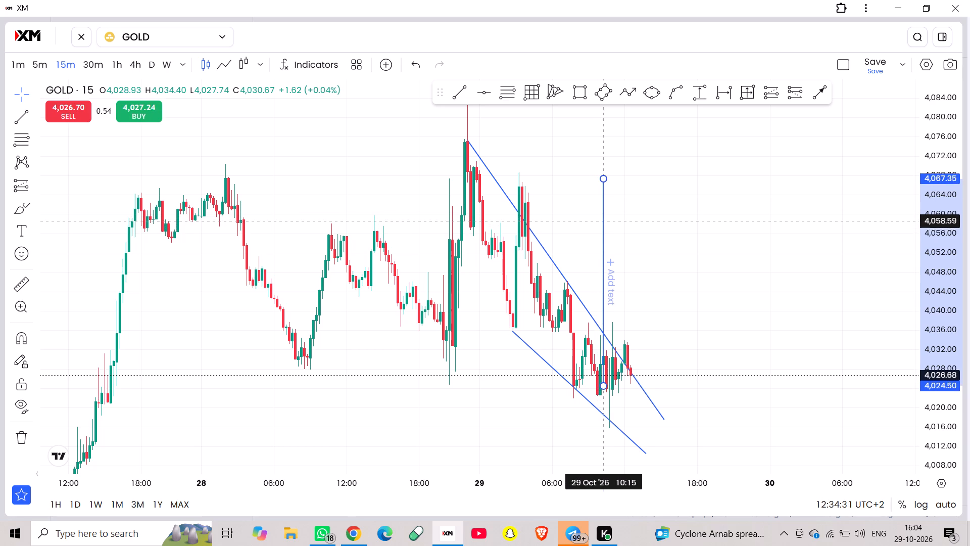
pyautogui.moveTo(603, 220); pyautogui.dragTo(610, 213)
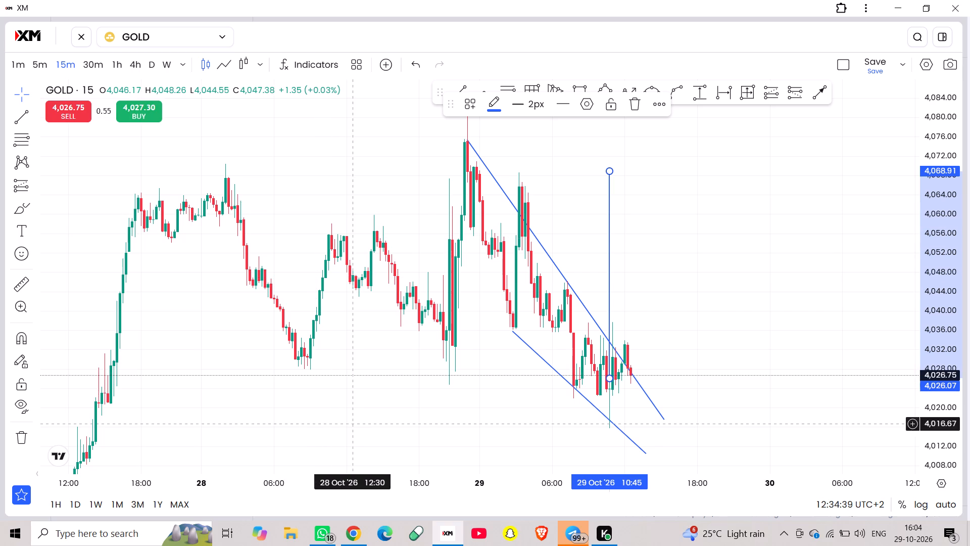
# Switch to the YouTube music video in Chrome, adjust its volume and skip the advertisement.
pyautogui.click(358, 537)
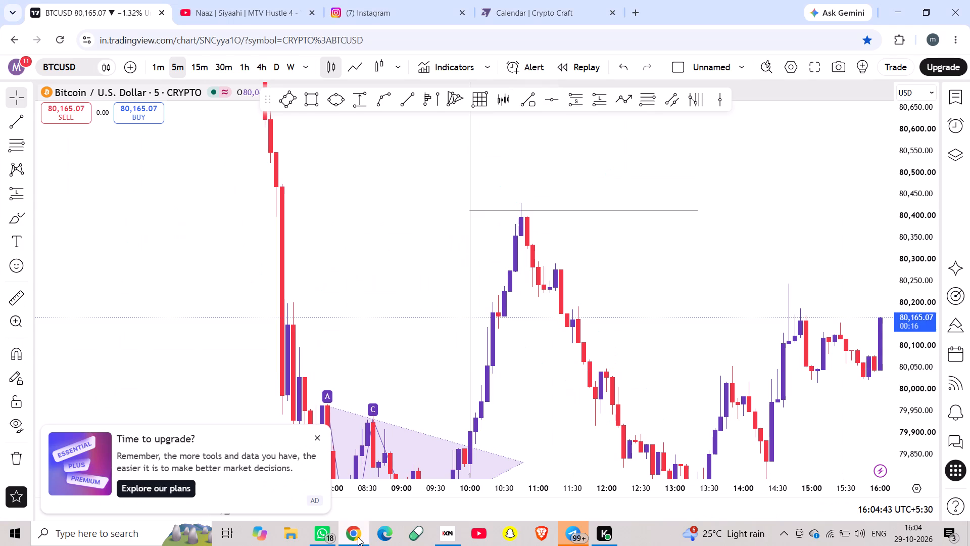
pyautogui.click(220, 0)
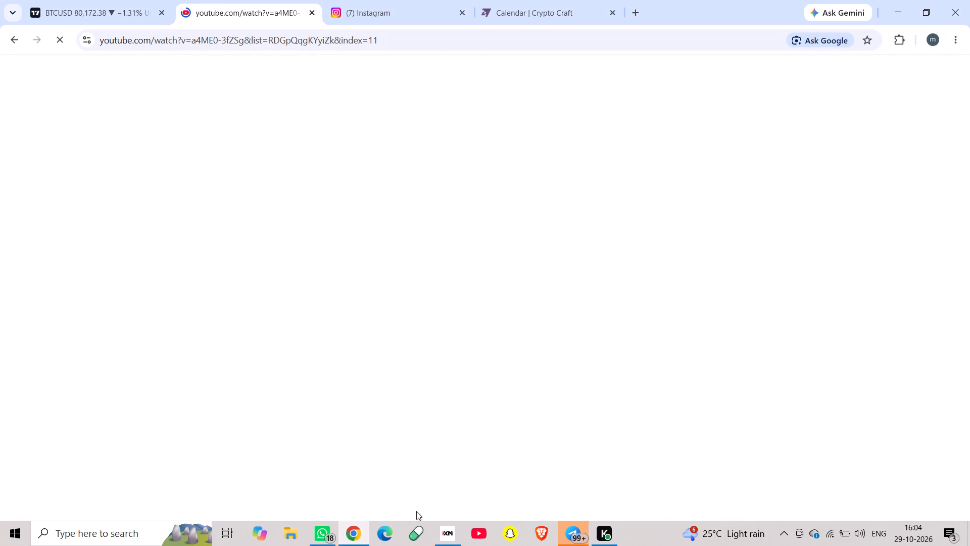
pyautogui.click(446, 536)
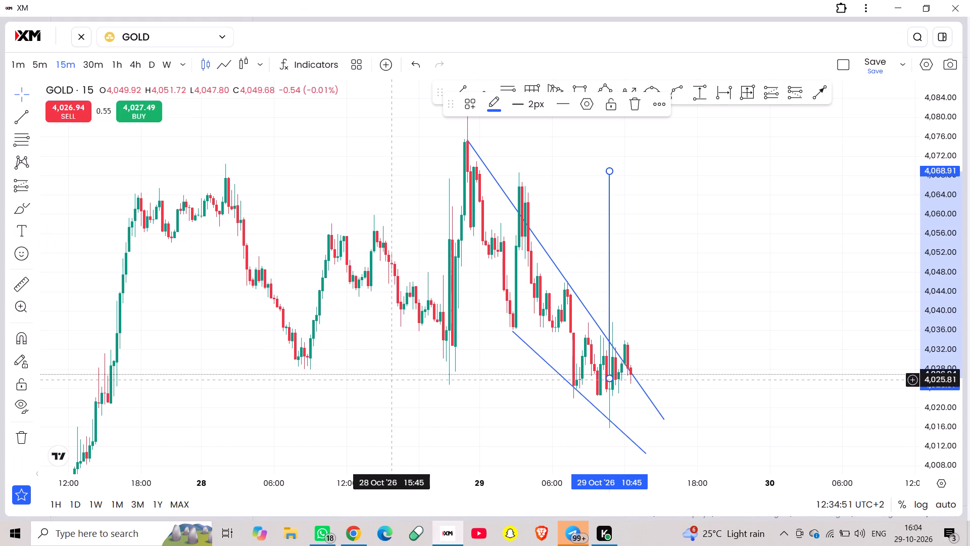
pyautogui.click(363, 542)
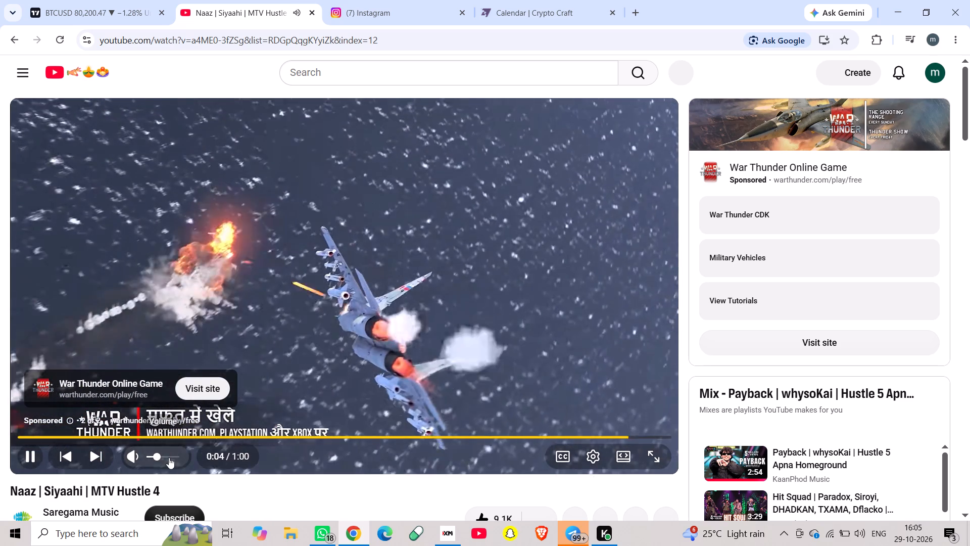
pyautogui.click(169, 458)
pyautogui.click(160, 456)
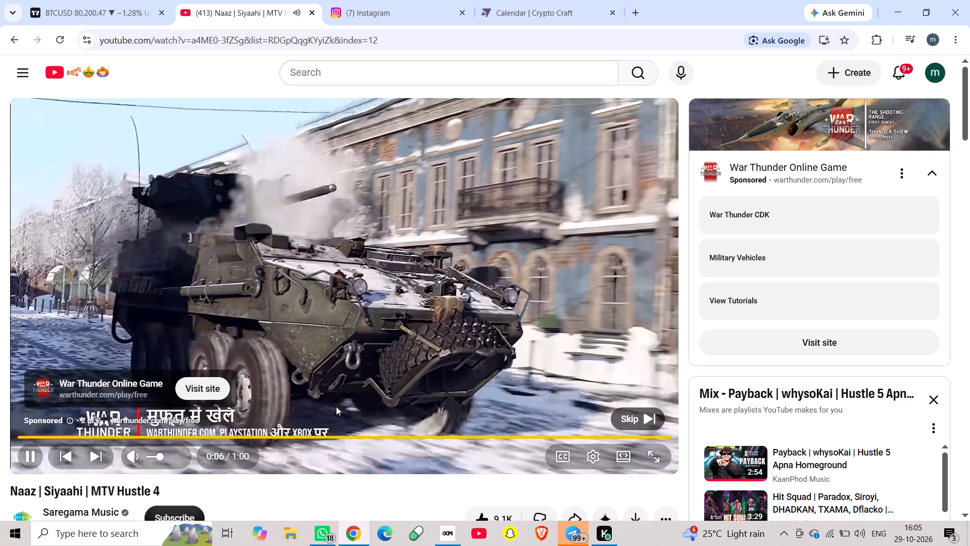
pyautogui.click(625, 425)
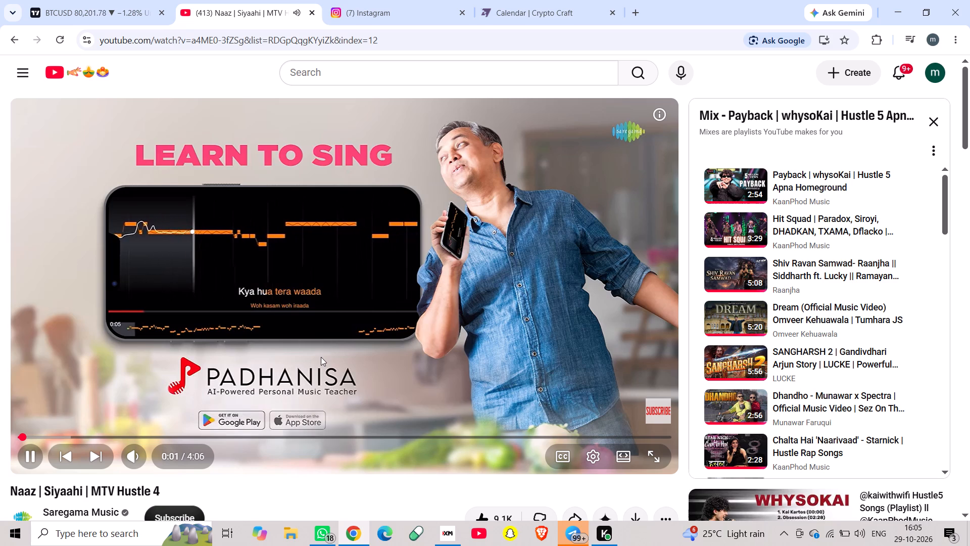
# Switch back to XM and examine the GOLD price action around the drawn trend lines, with the vertical line deselected.
pyautogui.click(447, 533)
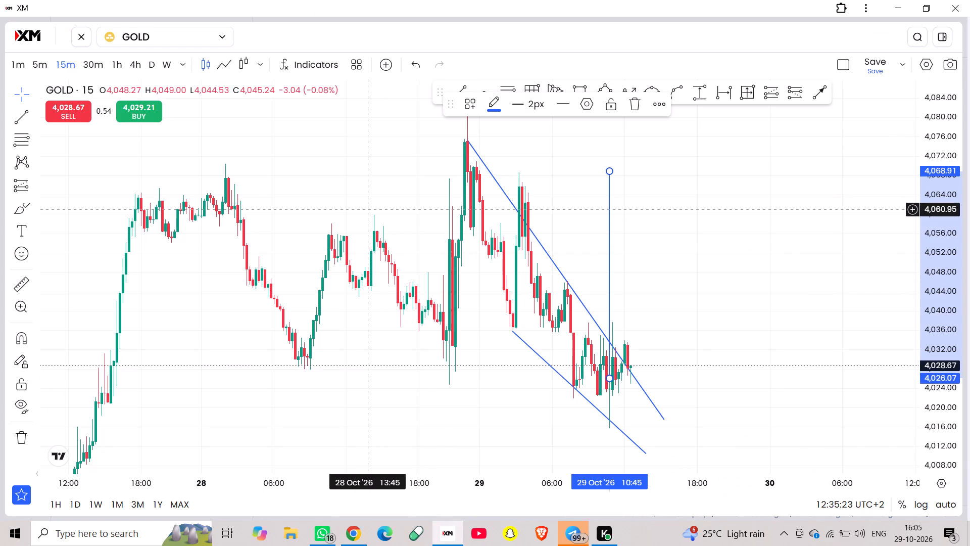
pyautogui.scroll(5, 367, 224)
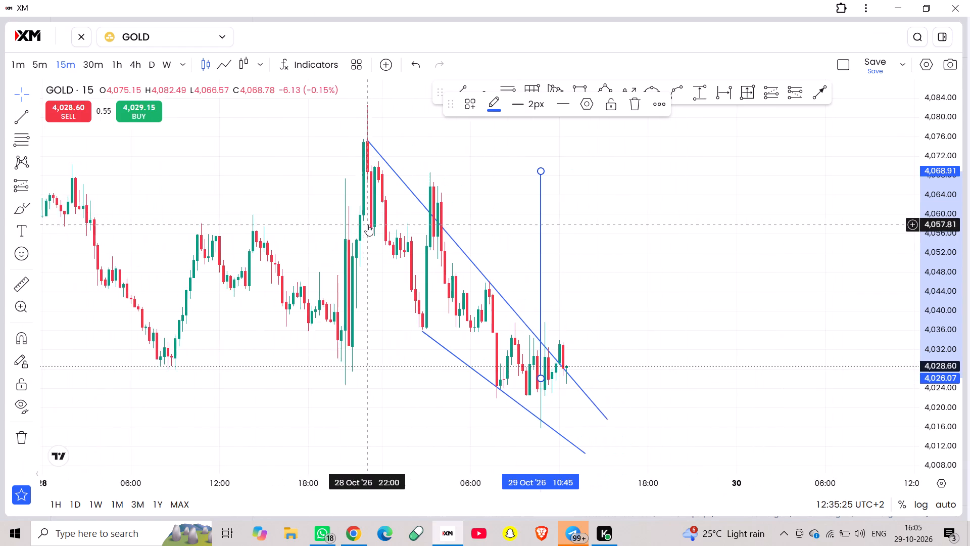
pyautogui.scroll(1, 367, 224)
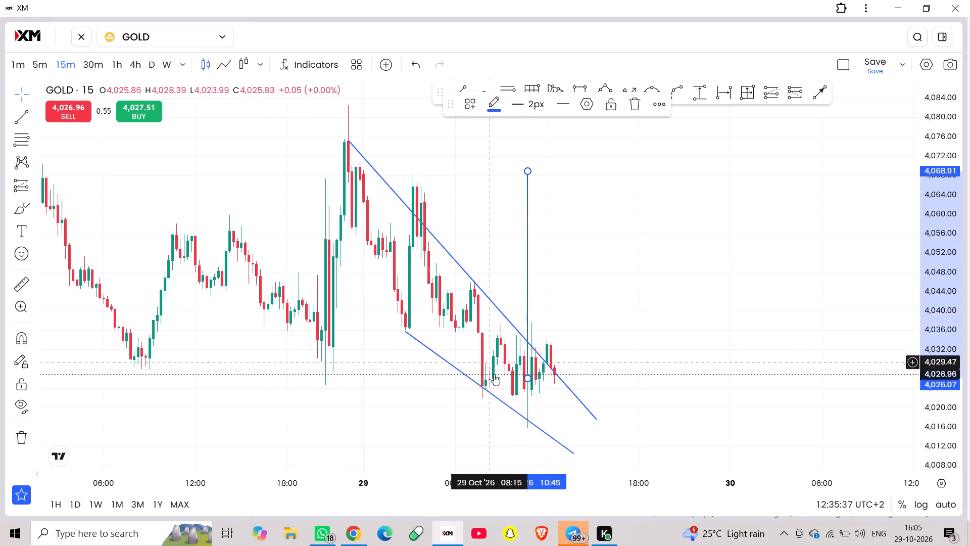
pyautogui.click(387, 125)
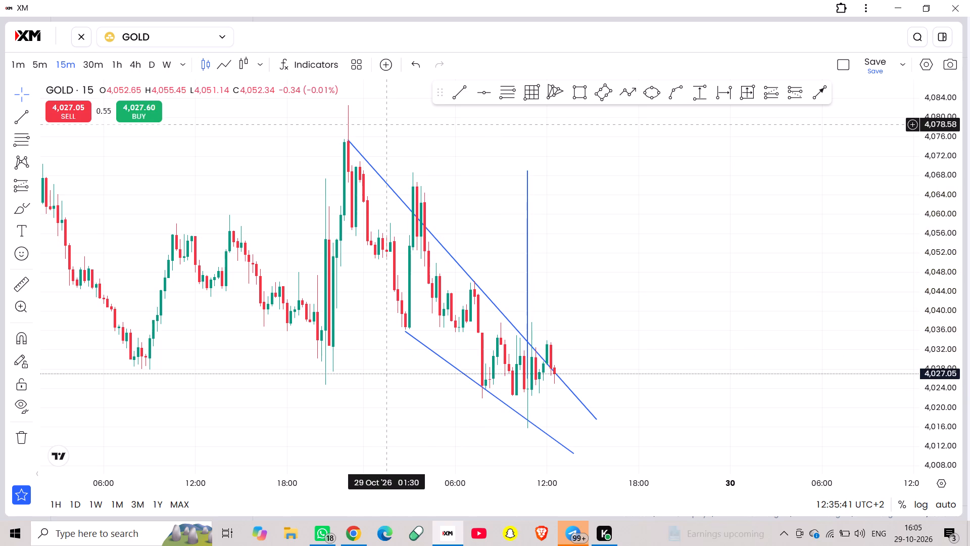
# Switch the chart's instrument from GOLD to USDJPY.
pyautogui.click(166, 37)
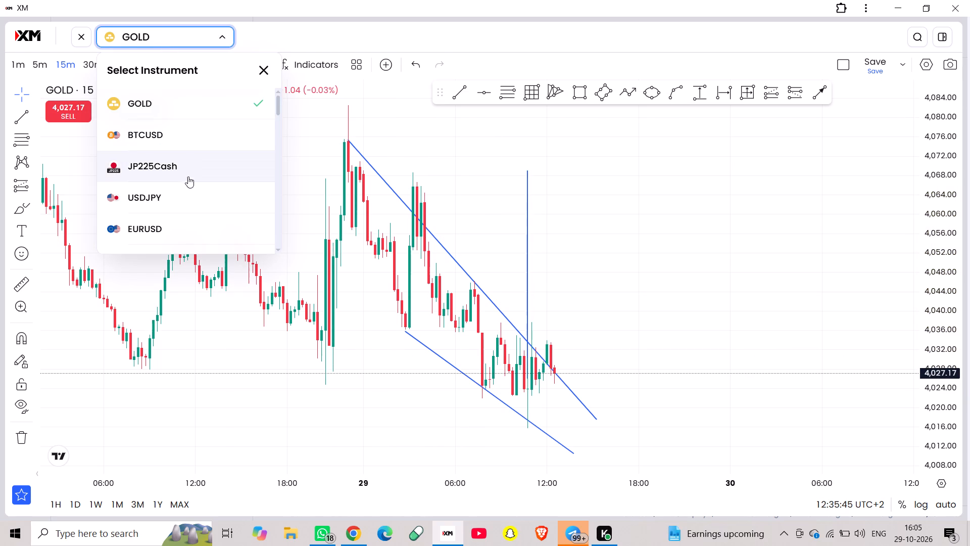
pyautogui.click(187, 207)
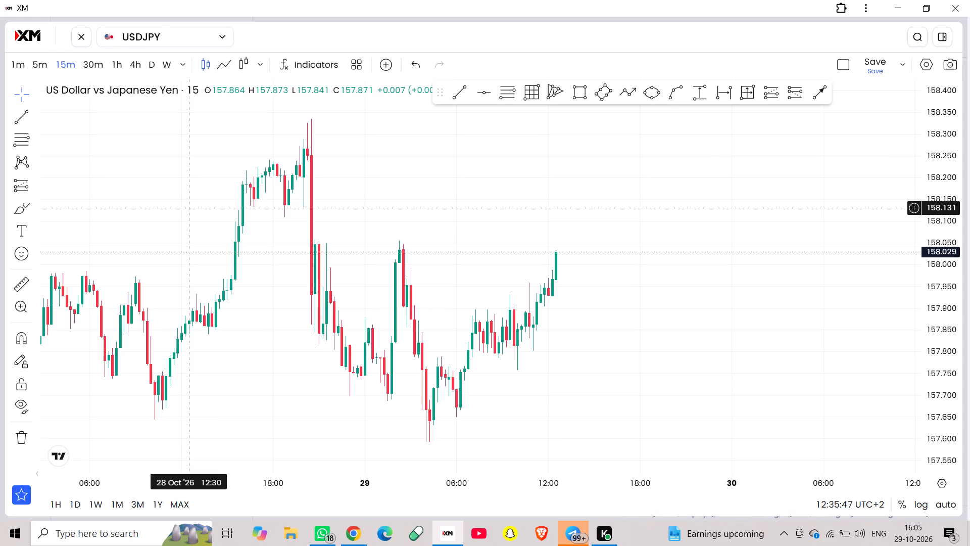
# Examine the USDJPY 15-minute price action across 28–29 Oct.
pyautogui.scroll(-1, 162, 190)
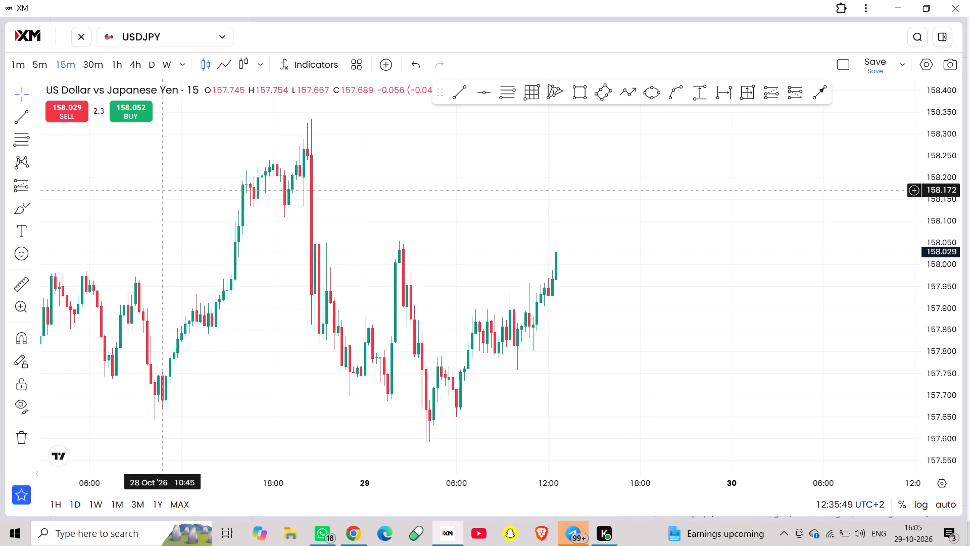
pyautogui.scroll(-4, 162, 190)
pyautogui.scroll(5, 162, 190)
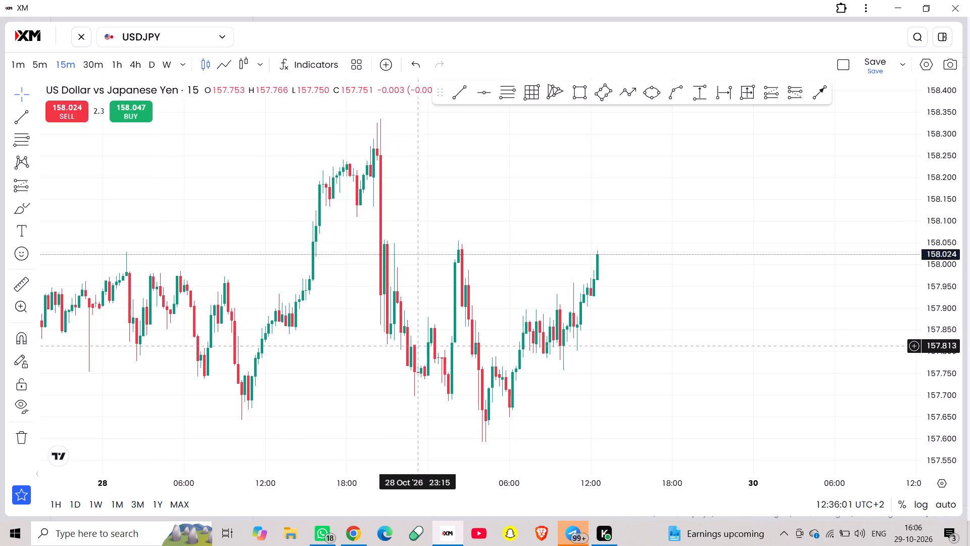
pyautogui.scroll(2, 418, 346)
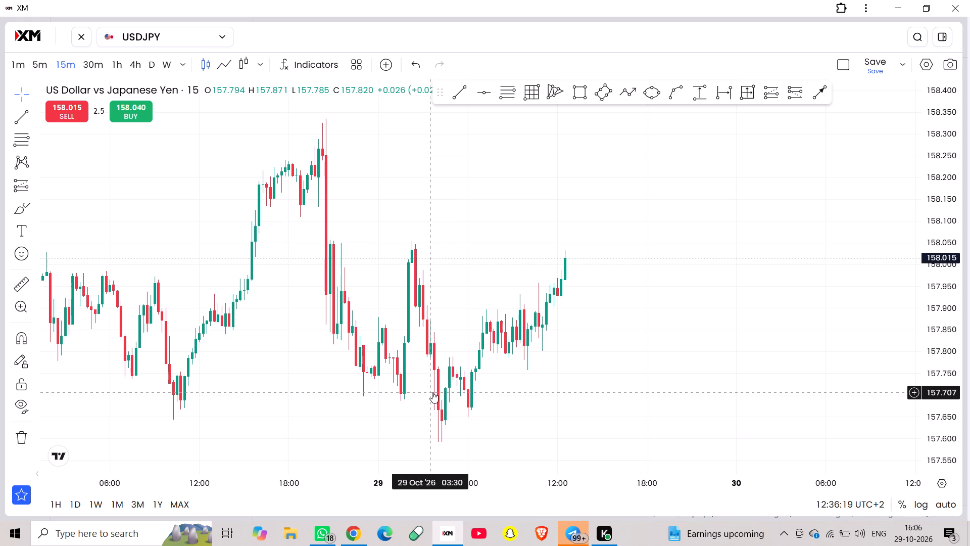
pyautogui.hscroll(-1, 432, 392)
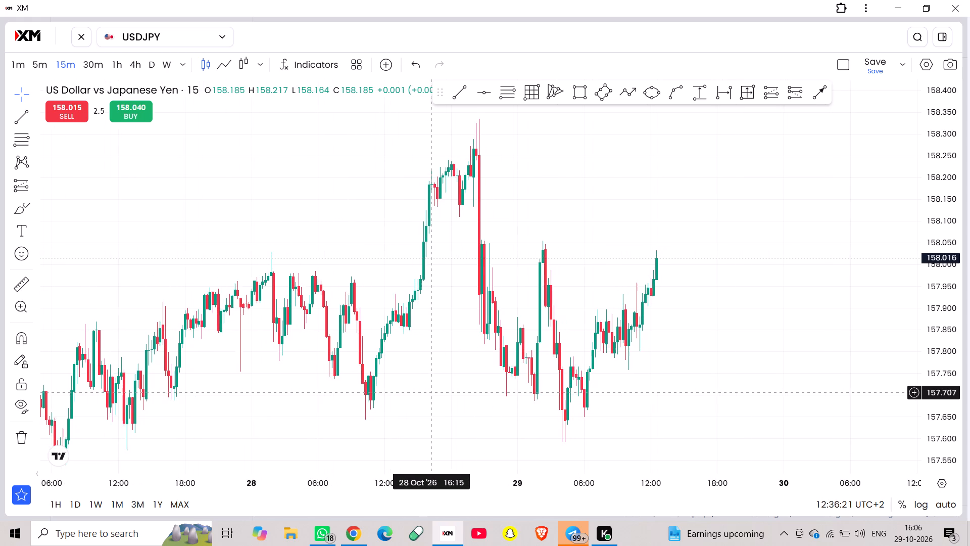
pyautogui.hscroll(-1, 432, 392)
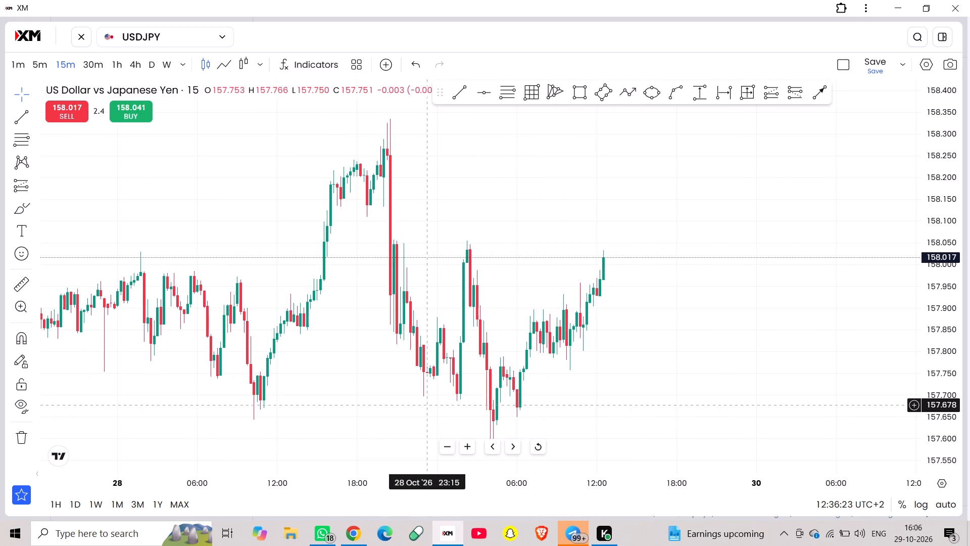
pyautogui.moveTo(531, 296); pyautogui.dragTo(536, 274)
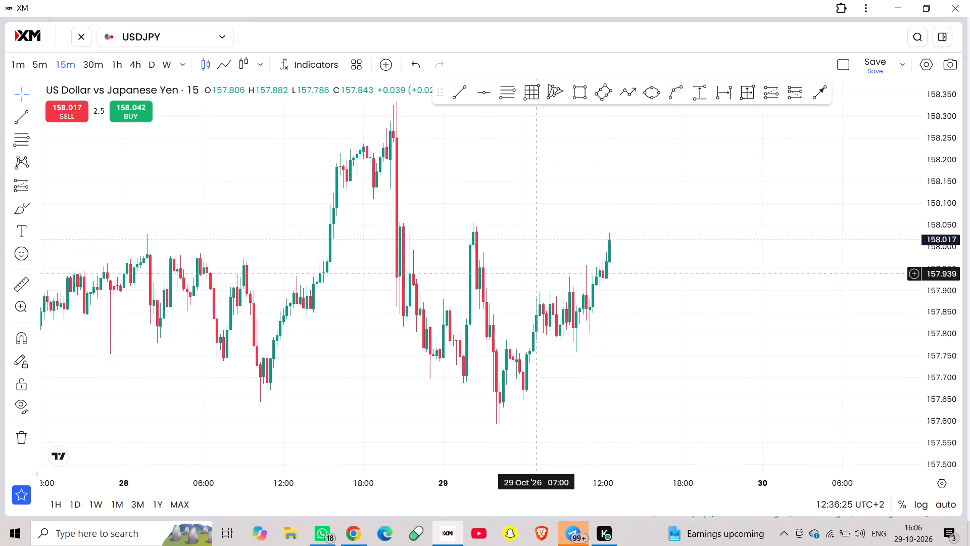
# Switch the USDJPY chart to the 4h timeframe and examine the price action from September to late October.
pyautogui.moveTo(536, 274); pyautogui.dragTo(514, 303)
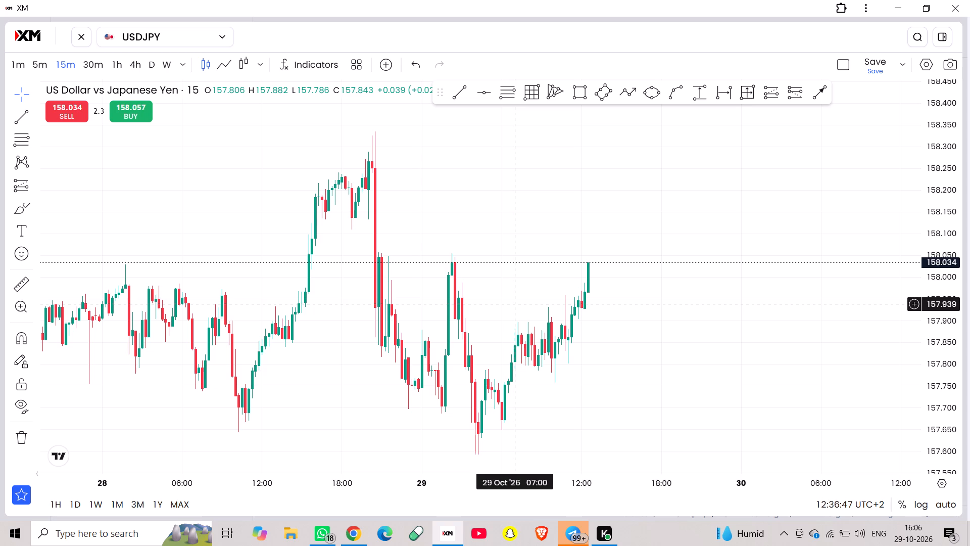
pyautogui.click(135, 60)
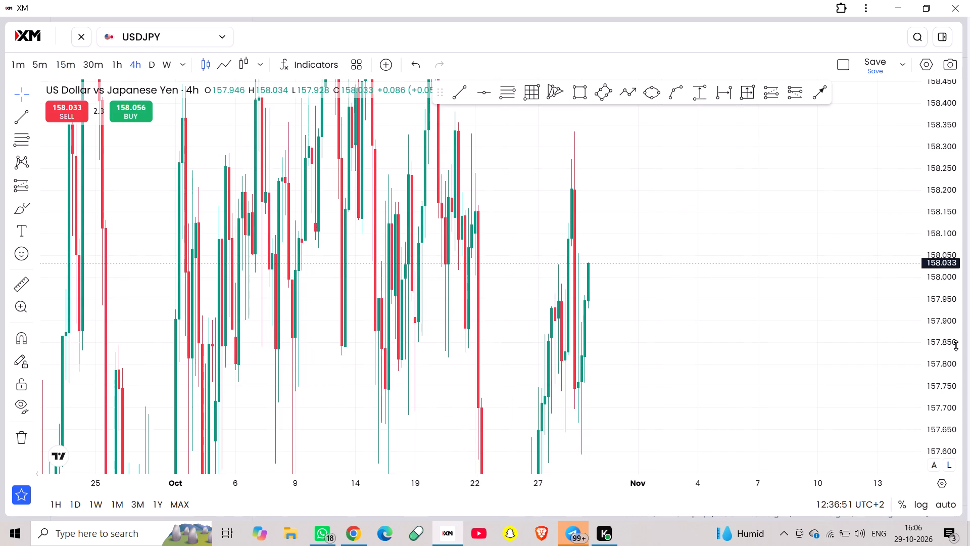
pyautogui.scroll(-17, 956, 346)
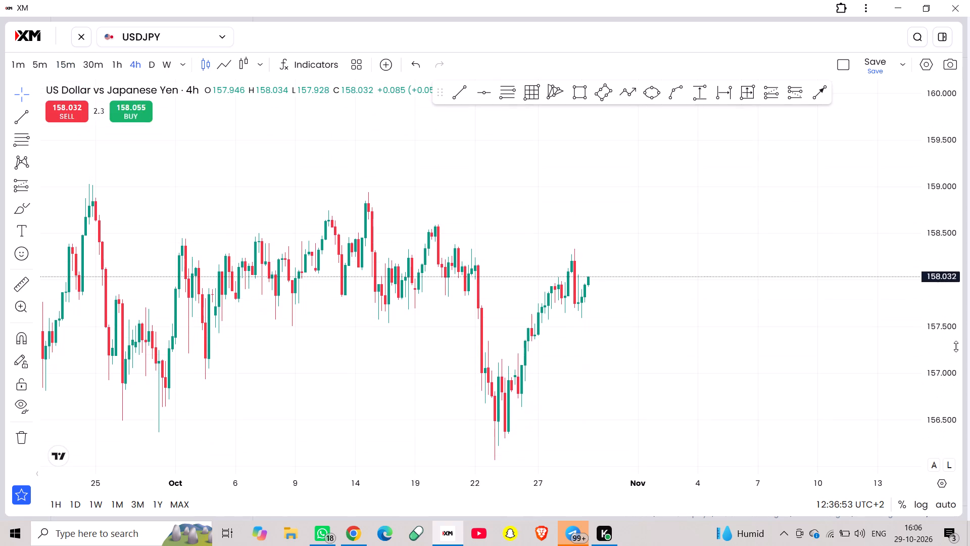
pyautogui.scroll(-1, 956, 346)
pyautogui.scroll(-2, 703, 238)
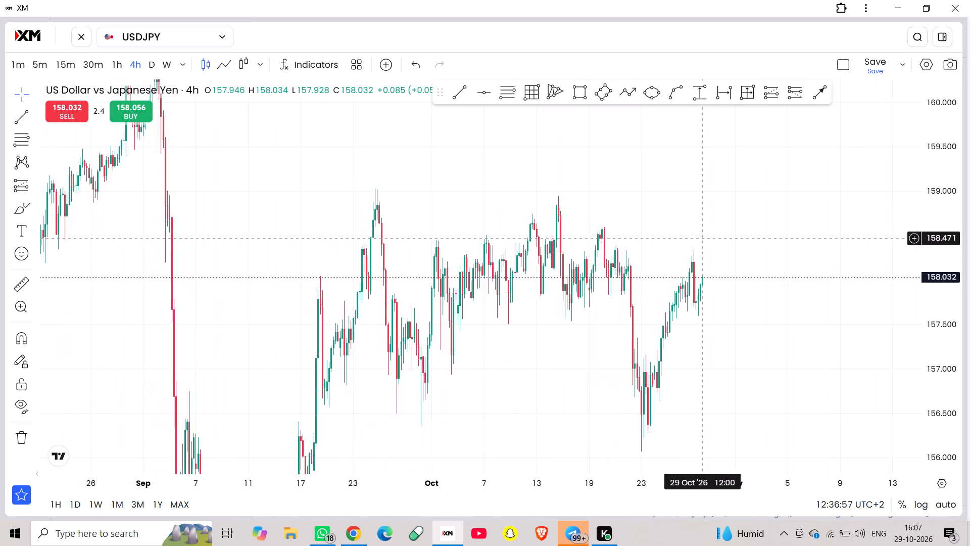
pyautogui.scroll(3, 703, 238)
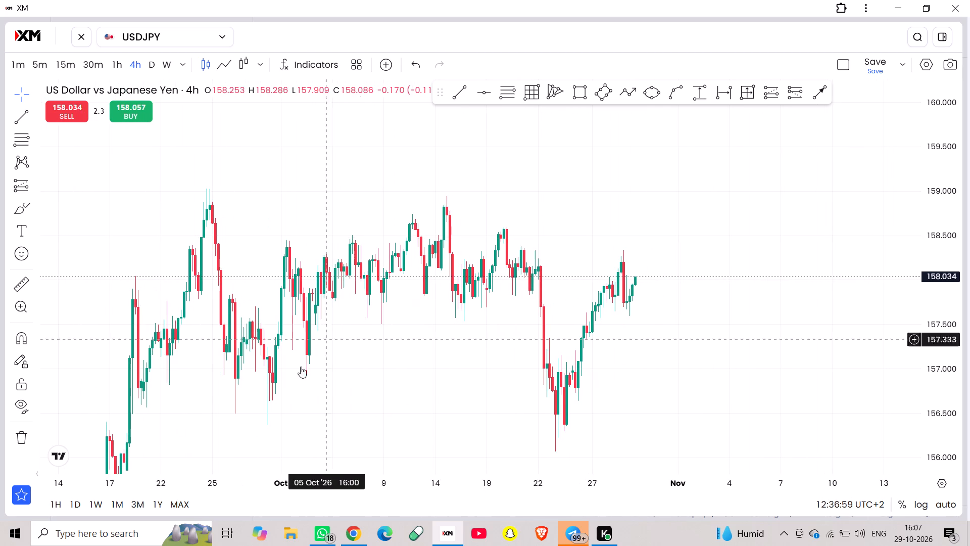
pyautogui.moveTo(347, 389); pyautogui.dragTo(516, 223)
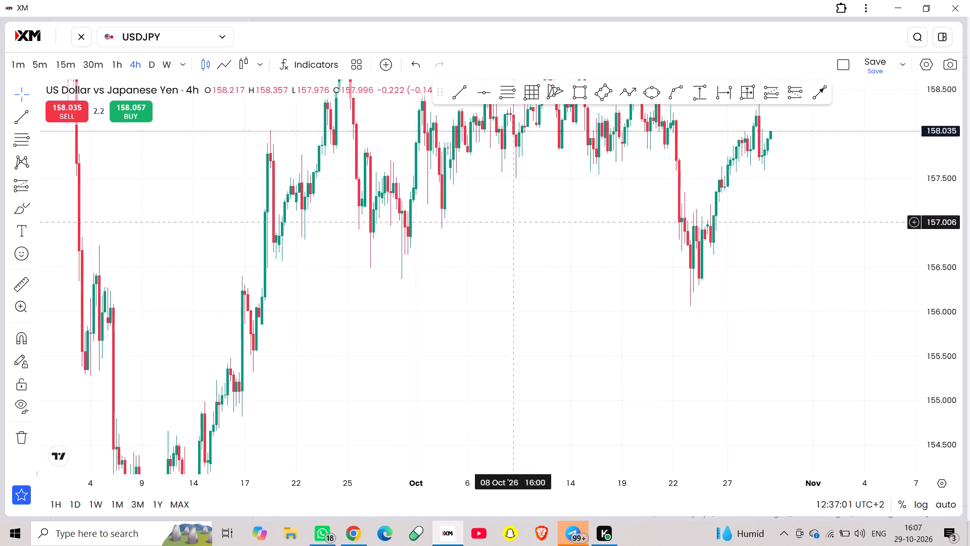
pyautogui.moveTo(516, 223); pyautogui.dragTo(432, 353)
# Draw a rising trend line beneath the price swings from about 156.10 on 9 Sep to about 158.23 on 29 Oct.
pyautogui.click(455, 97)
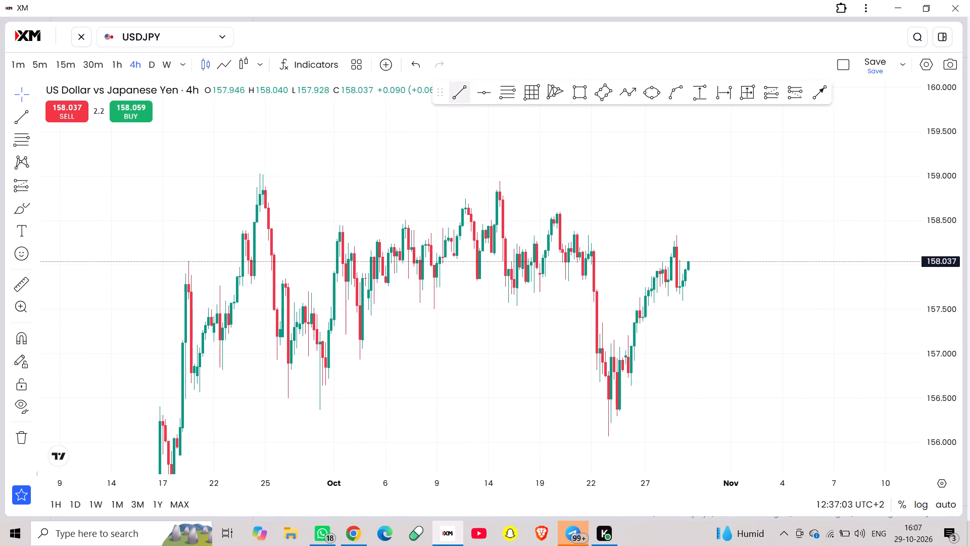
pyautogui.click(320, 369)
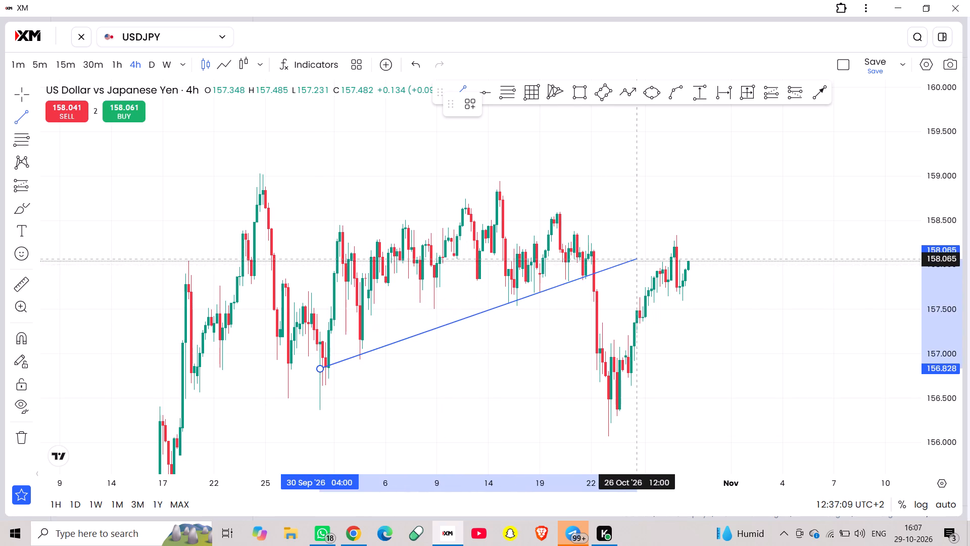
pyautogui.click(680, 244)
pyautogui.click(652, 208)
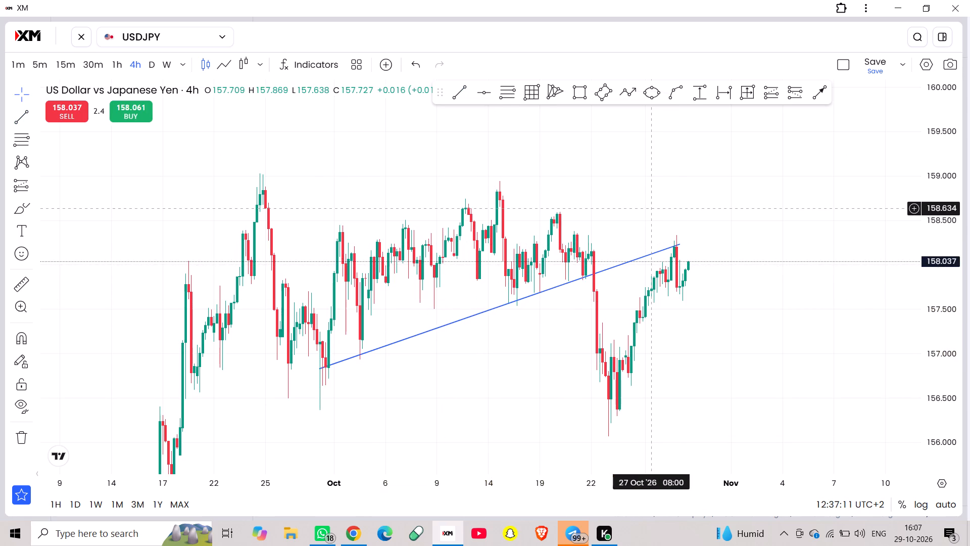
pyautogui.moveTo(320, 371); pyautogui.dragTo(65, 436)
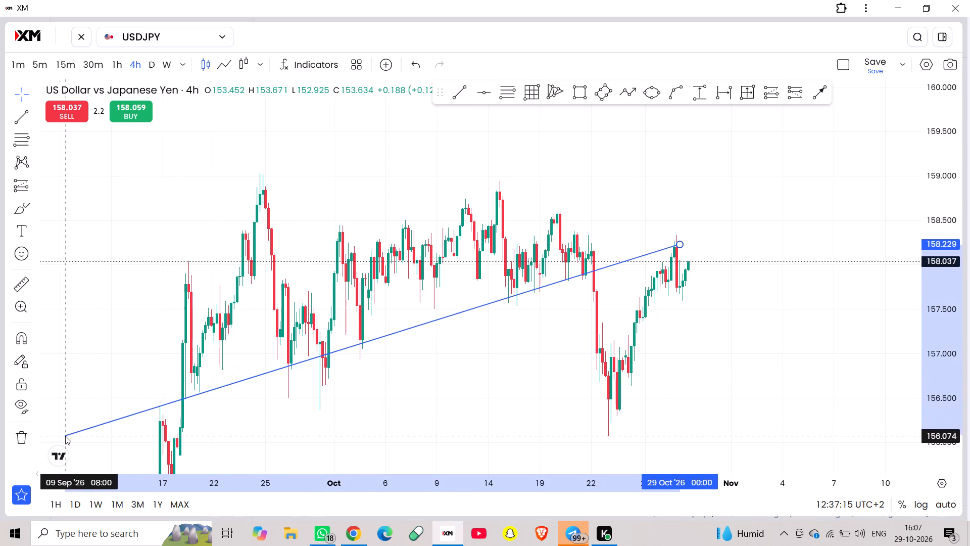
pyautogui.moveTo(65, 436); pyautogui.dragTo(68, 433)
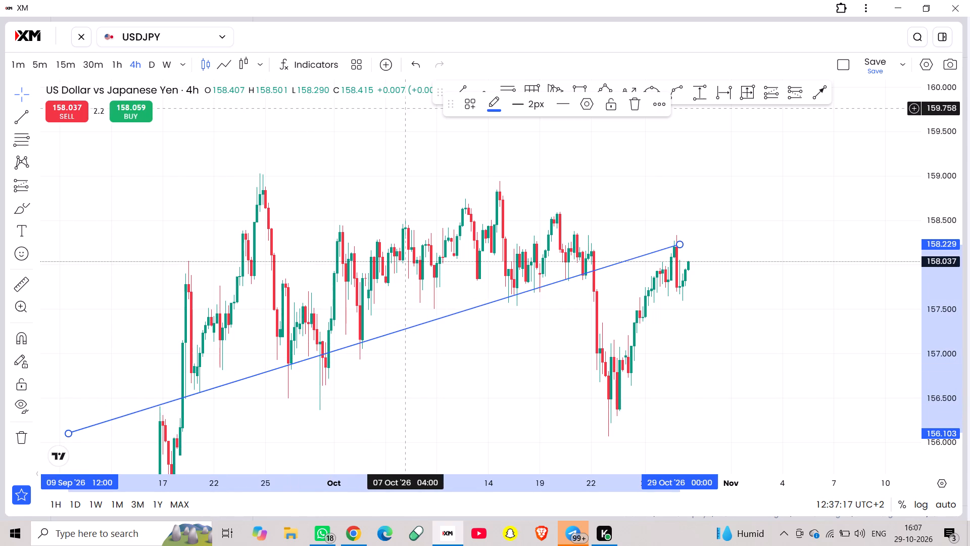
# Draw a rising upper trend line across the highs from about 158.17 on 25 Sep to about 159.40 on 31 Oct.
pyautogui.click(459, 86)
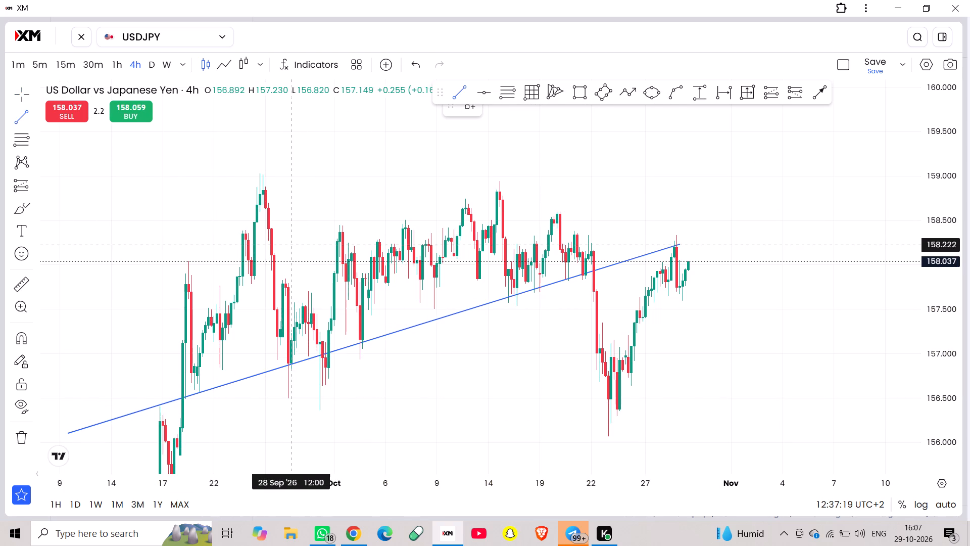
pyautogui.click(273, 250)
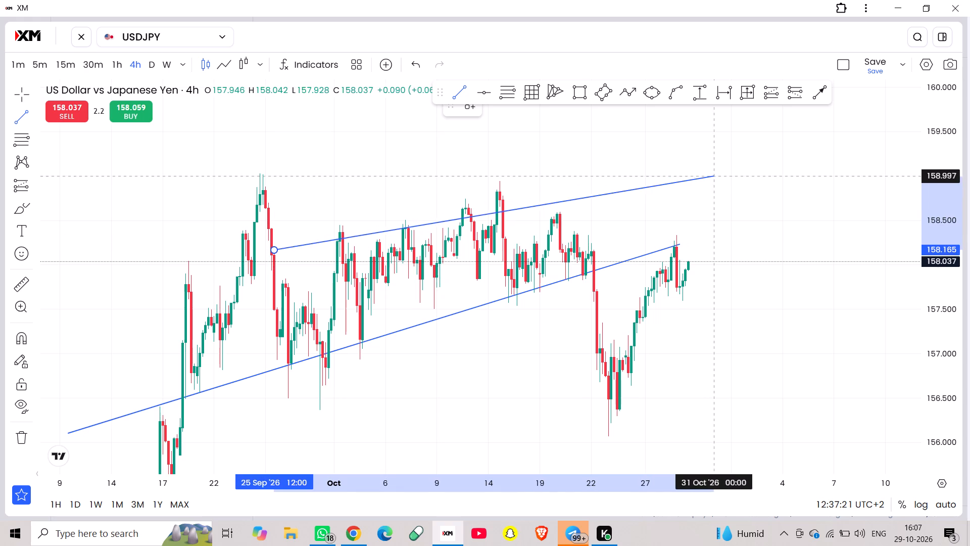
pyautogui.click(719, 141)
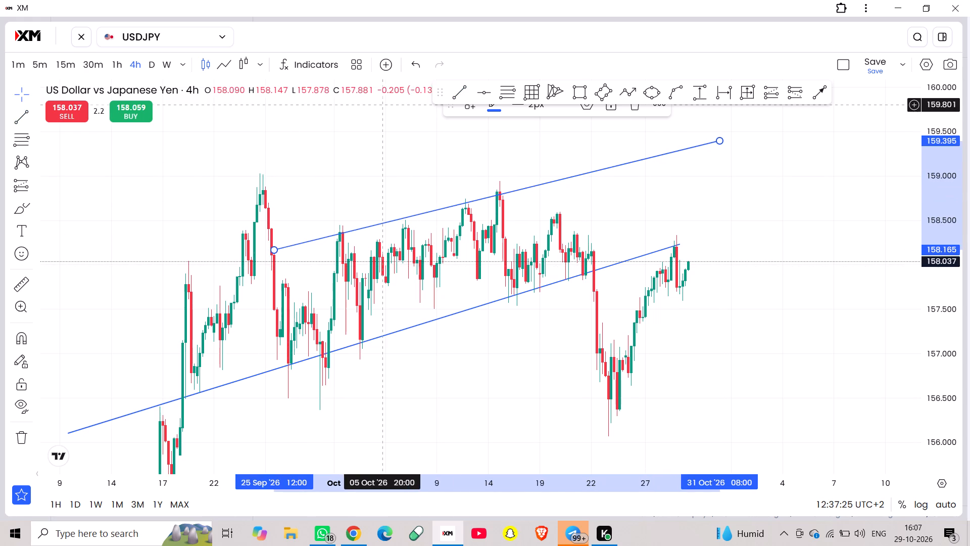
# Draw a vertical line from about 158.83 to 157.21 on 25 Sep and move it to the 22 Oct breakdown, starting at about 158.17.
pyautogui.click(455, 93)
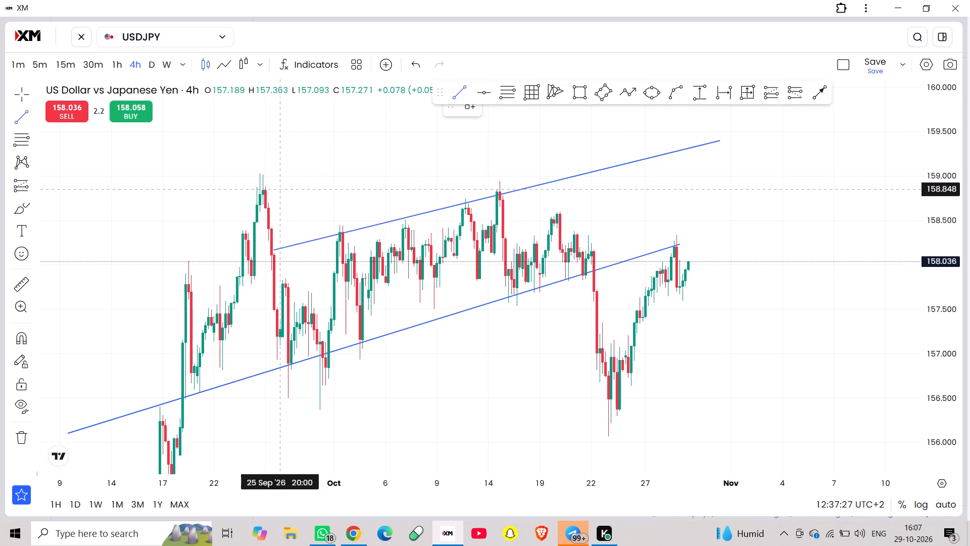
pyautogui.click(266, 191)
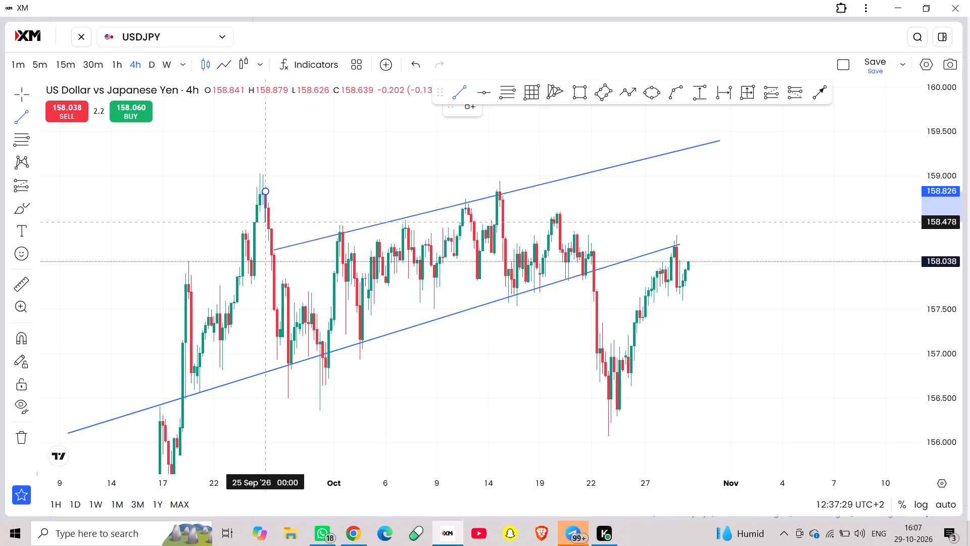
pyautogui.click(267, 335)
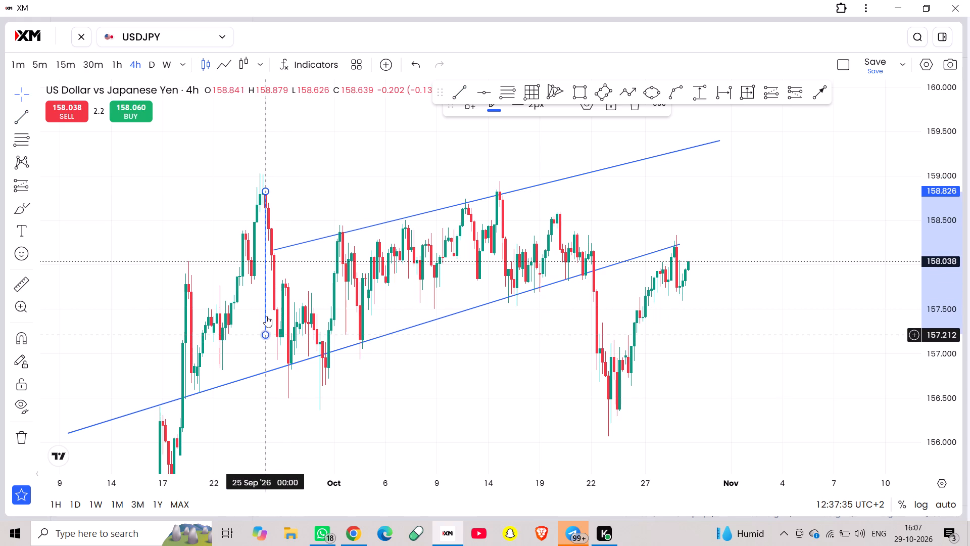
pyautogui.moveTo(266, 311); pyautogui.dragTo(592, 372)
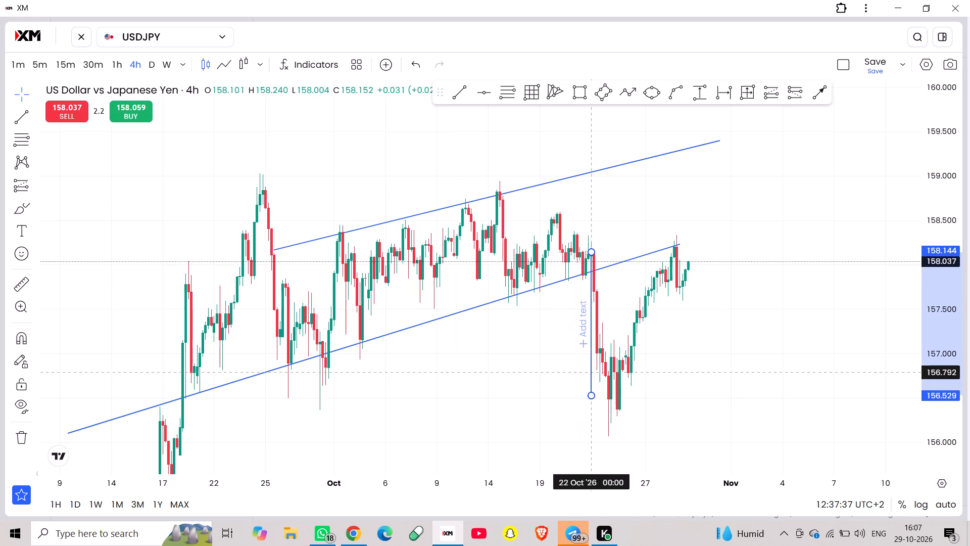
pyautogui.moveTo(592, 372); pyautogui.dragTo(595, 370)
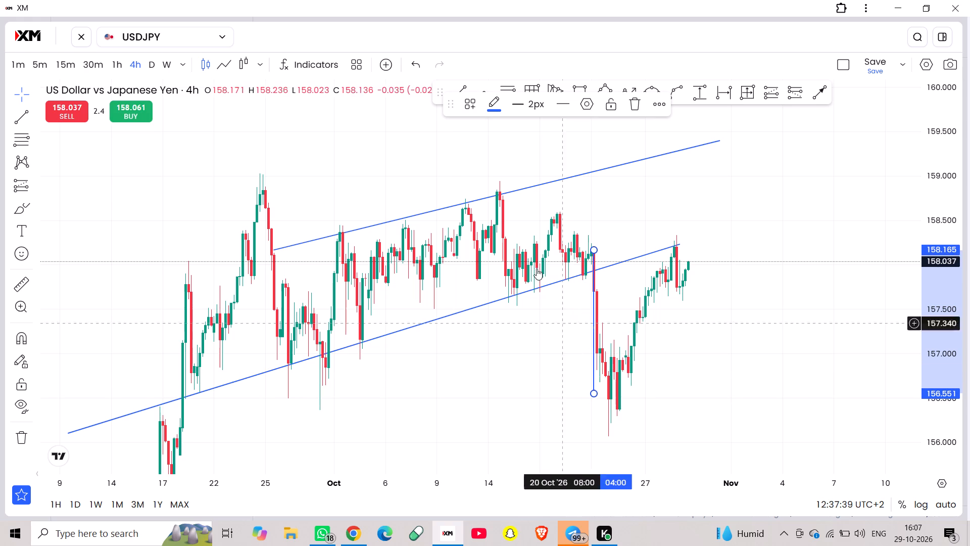
# Draw a second vertical line between about 157.18 and 158.82 on 22 Sep and move it to 23 Oct, spanning about 158.04 to 156.40.
pyautogui.click(462, 86)
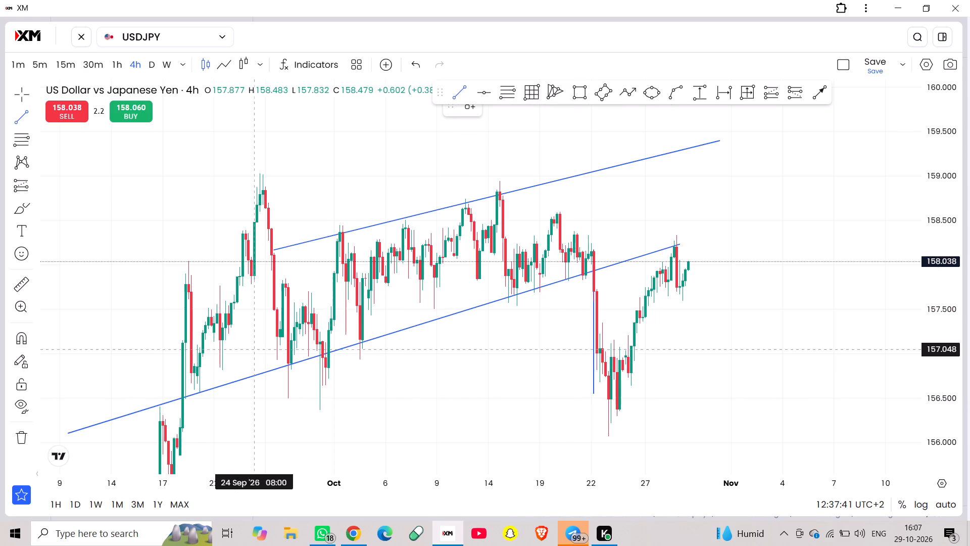
pyautogui.click(219, 337)
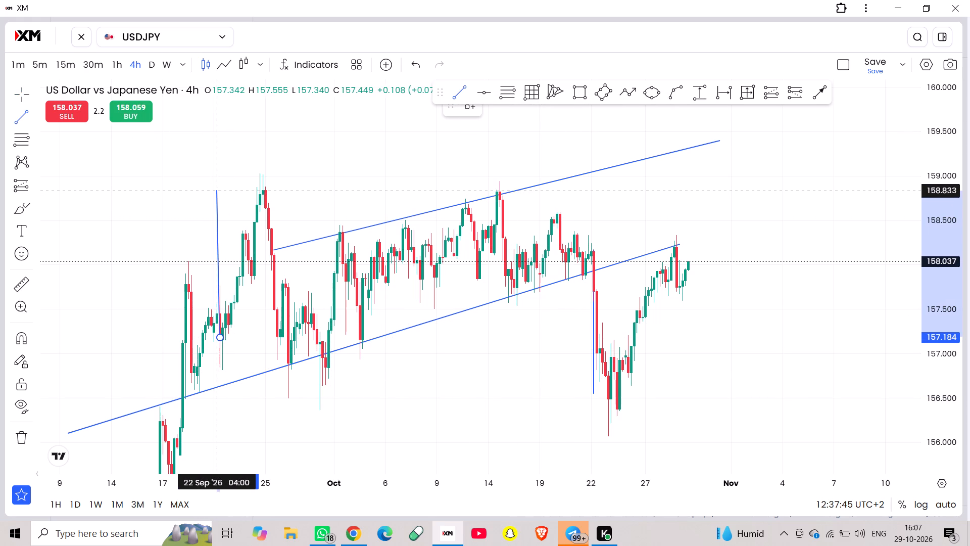
pyautogui.click(221, 192)
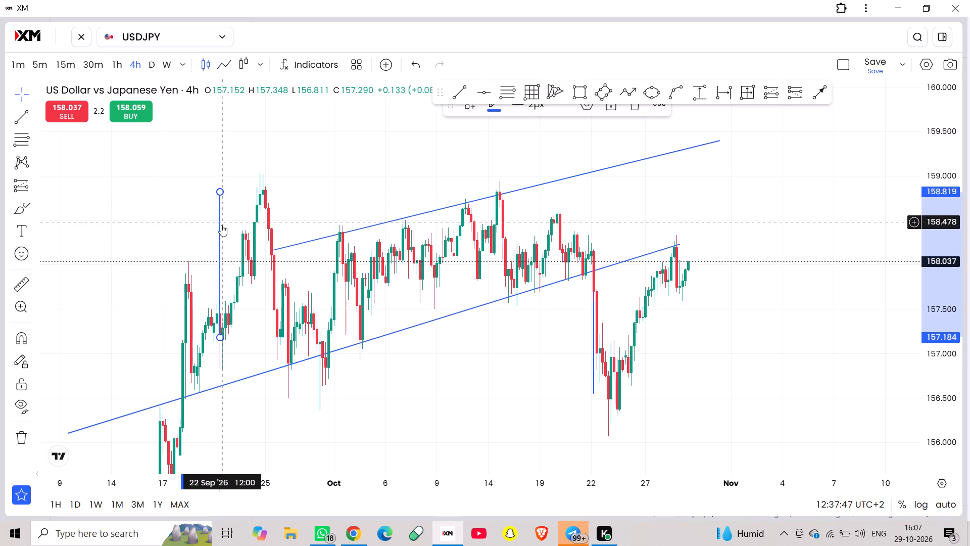
pyautogui.moveTo(221, 225); pyautogui.dragTo(622, 295)
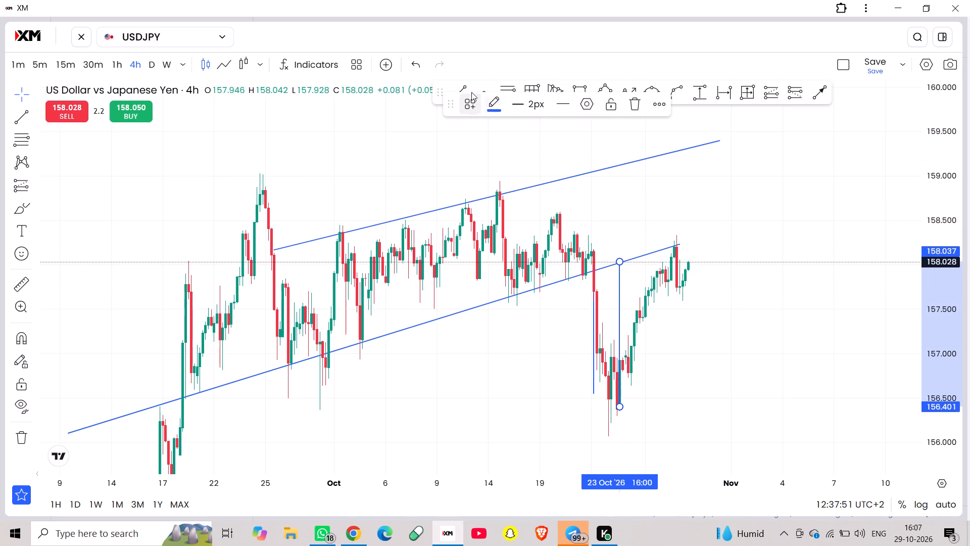
# Draw a rectangle zone between about 158.04 and 157.93, from 23 Oct to 3 Nov, starting at the second vertical line's top.
pyautogui.click(580, 83)
pyautogui.click(619, 261)
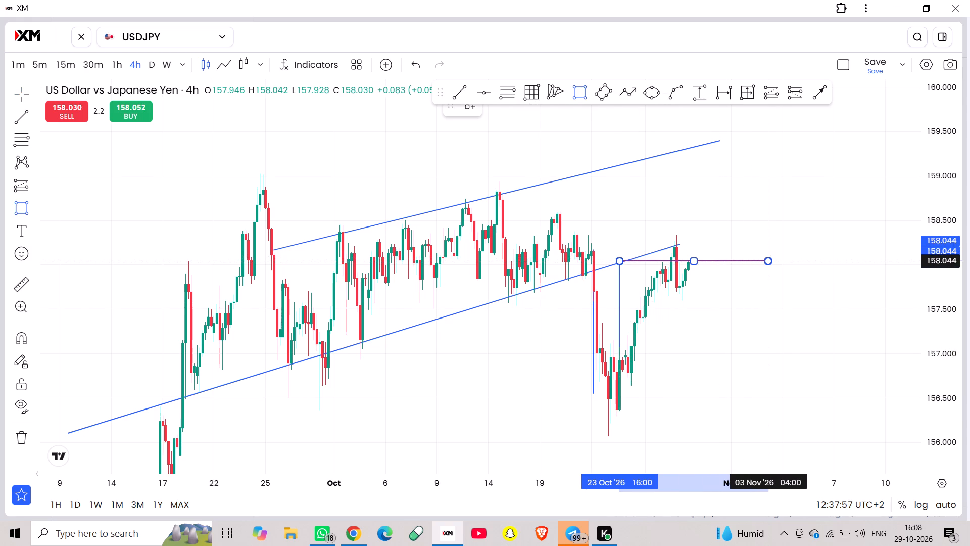
pyautogui.click(777, 271)
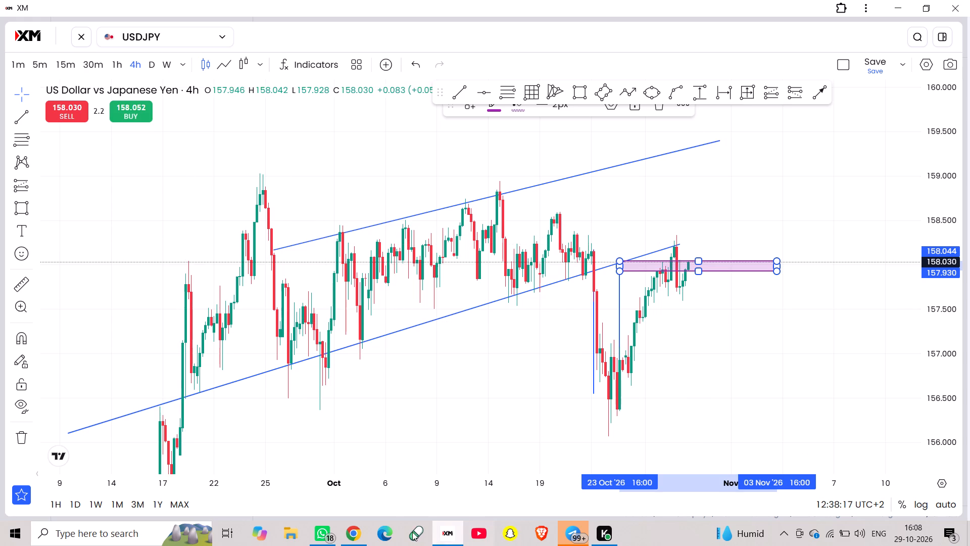
# Switch to Chrome to view the TradingView BTCUSD 5-minute chart, and return to XM.
pyautogui.click(352, 534)
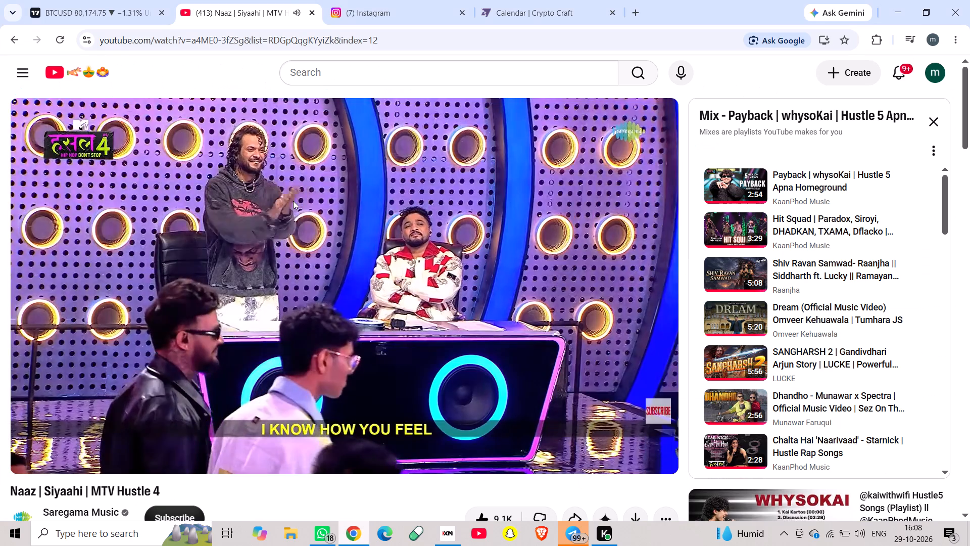
pyautogui.click(96, 0)
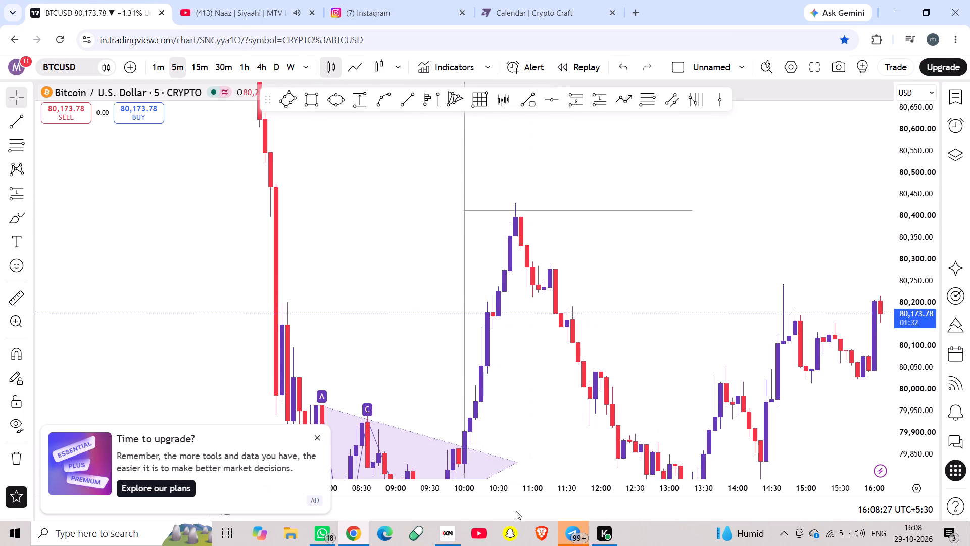
pyautogui.click(443, 527)
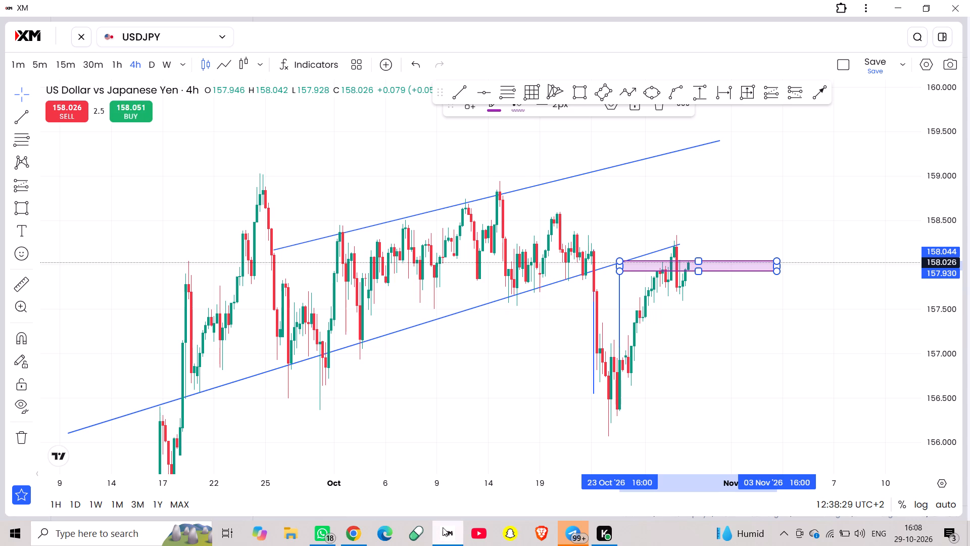
# Close the USDJPY chart.
pyautogui.click(74, 33)
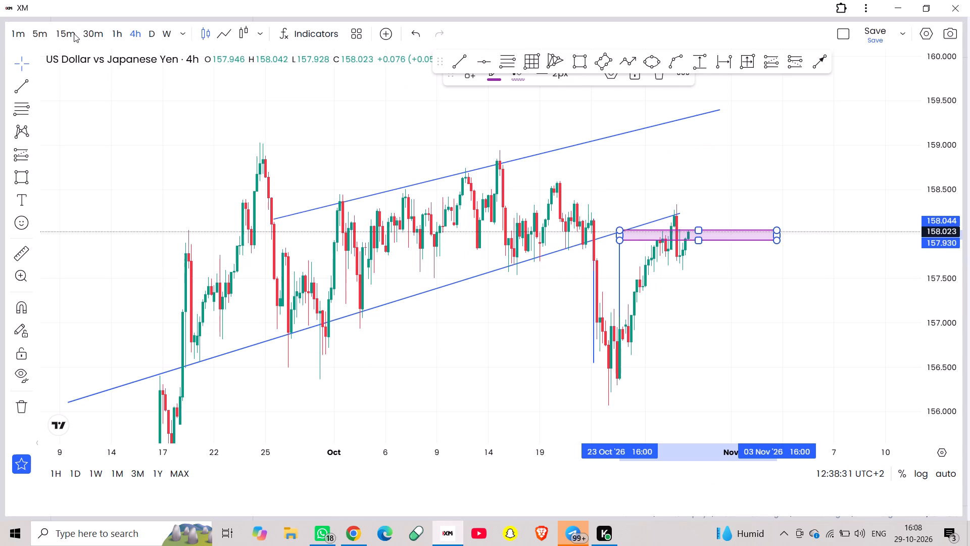
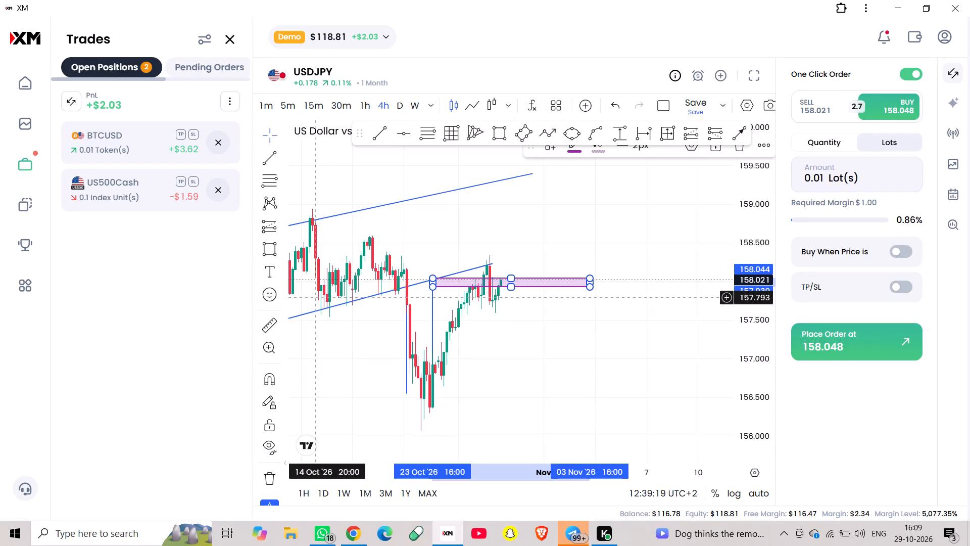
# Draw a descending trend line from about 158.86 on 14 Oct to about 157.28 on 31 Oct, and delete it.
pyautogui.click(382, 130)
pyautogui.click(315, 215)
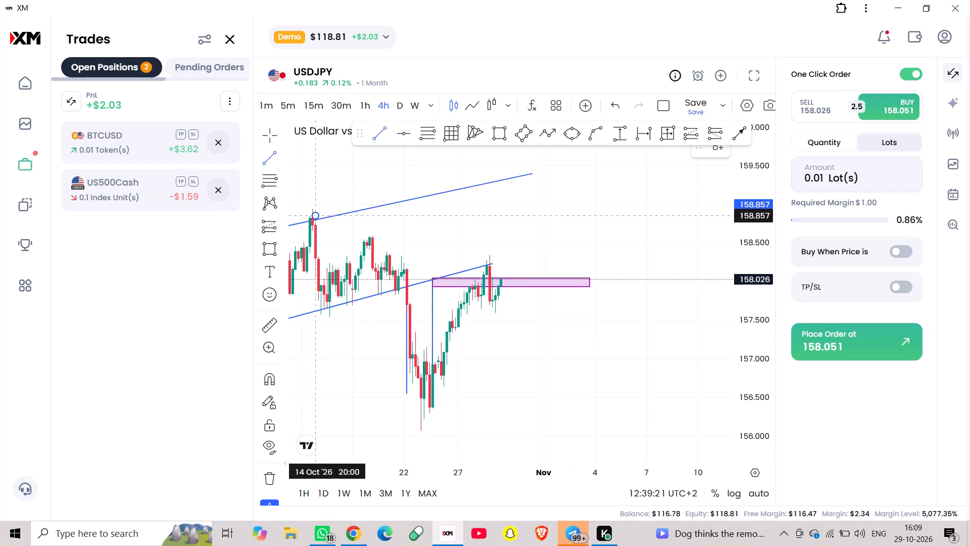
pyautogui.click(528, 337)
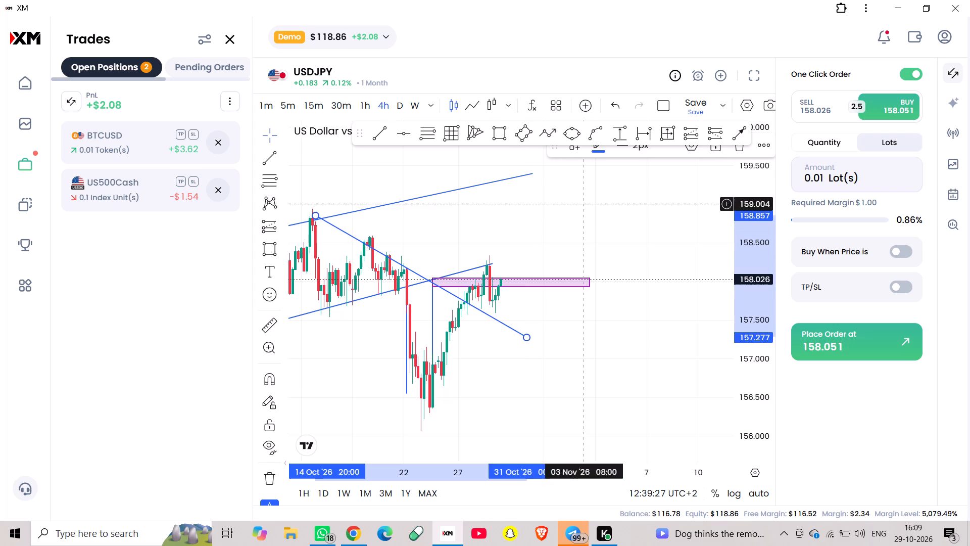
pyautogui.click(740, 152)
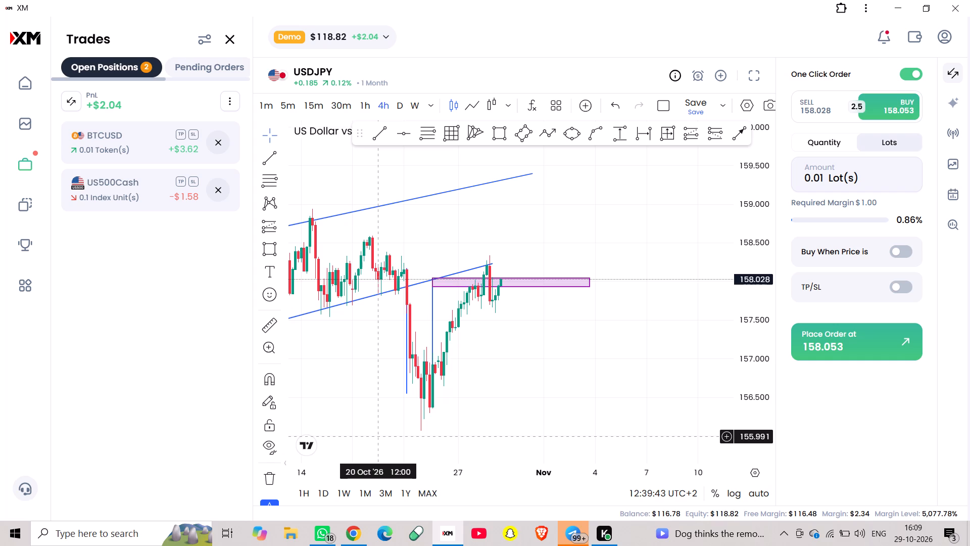
# Switch the USDJPY chart to the 1-hour timeframe and expand it to full screen.
pyautogui.click(366, 98)
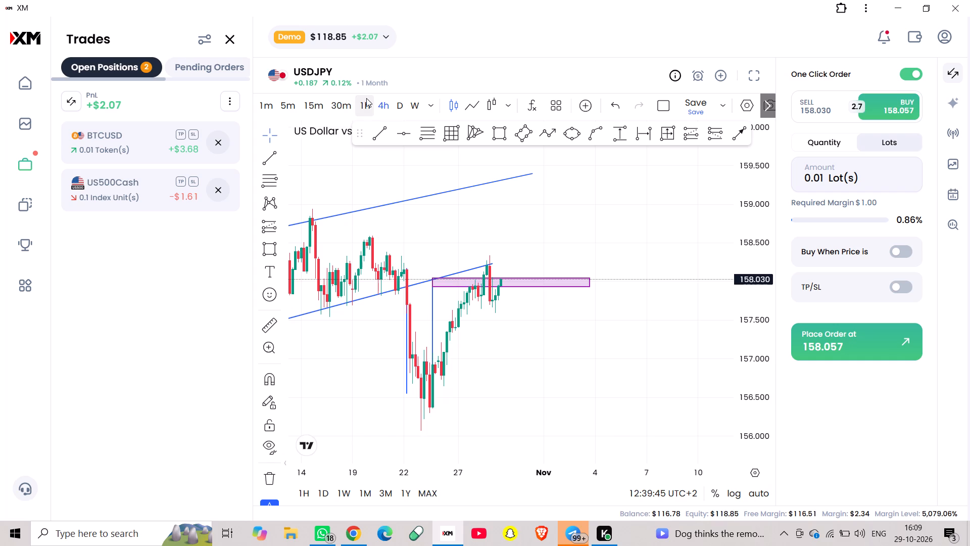
pyautogui.hscroll(-1, 483, 194)
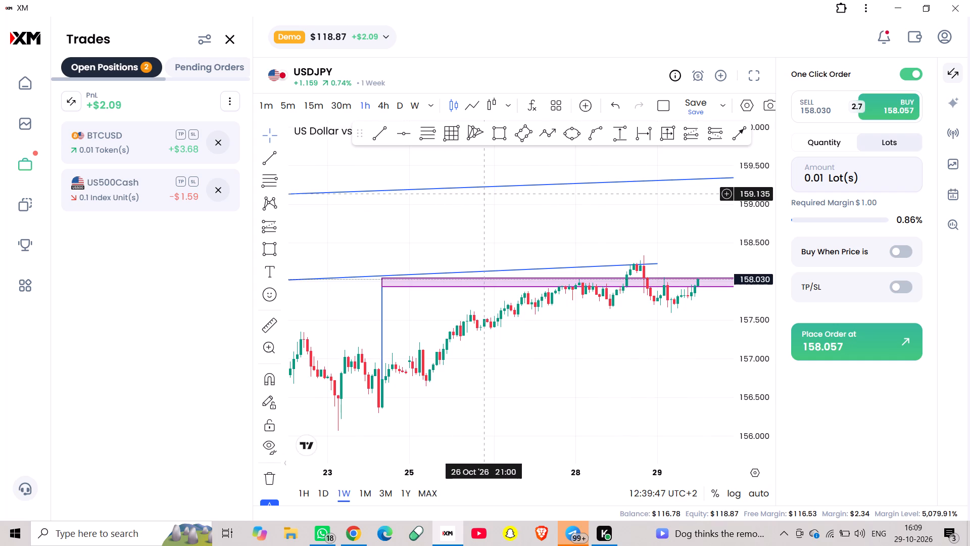
pyautogui.hscroll(-1, 483, 194)
pyautogui.scroll(2, 748, 378)
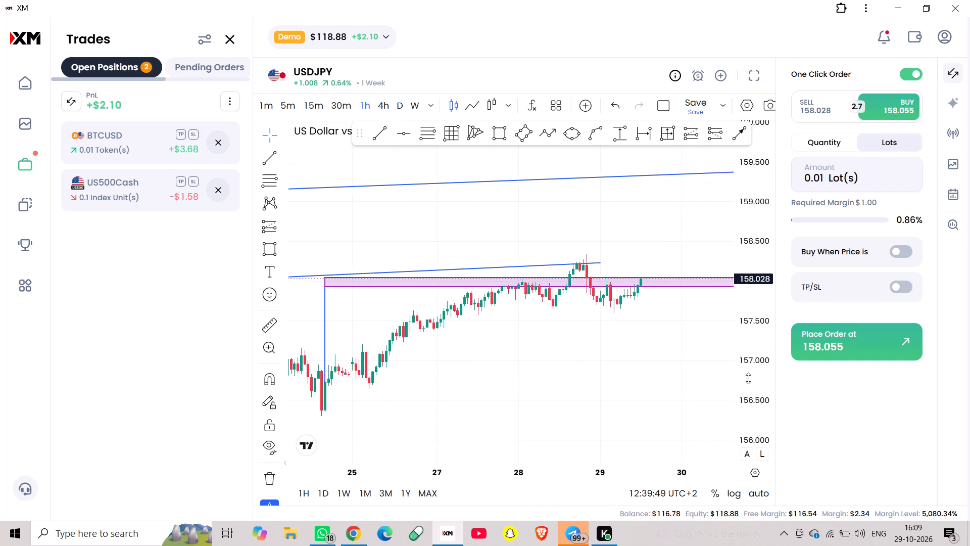
pyautogui.scroll(3, 748, 378)
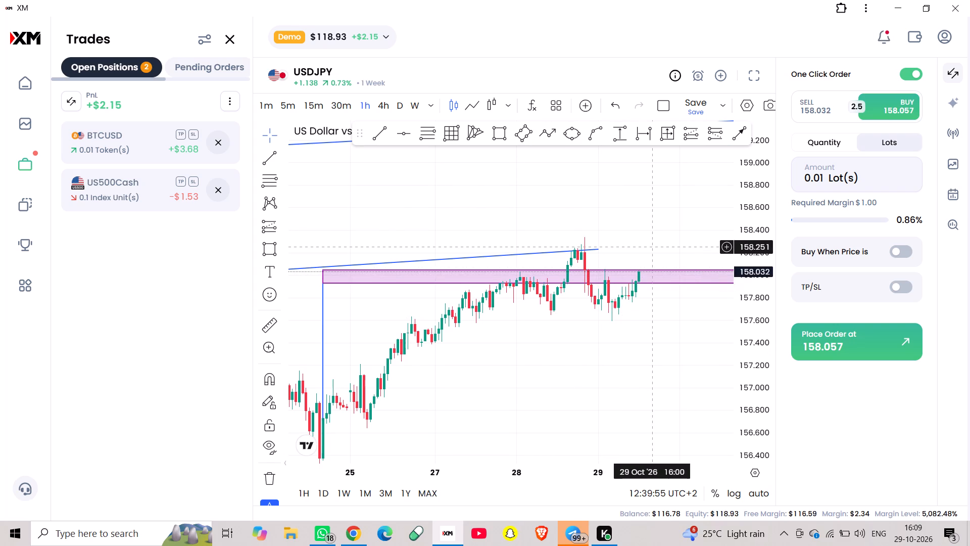
pyautogui.scroll(-2, 652, 246)
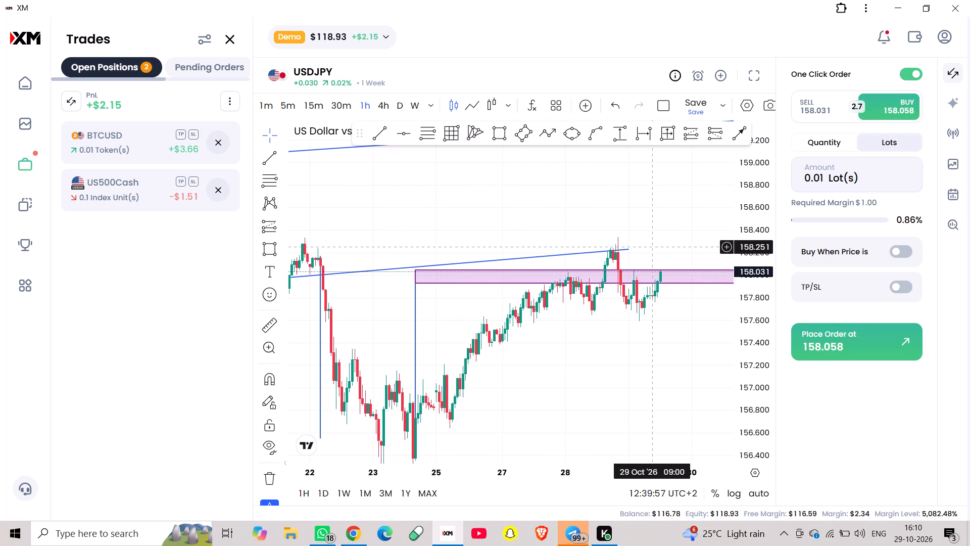
pyautogui.click(752, 77)
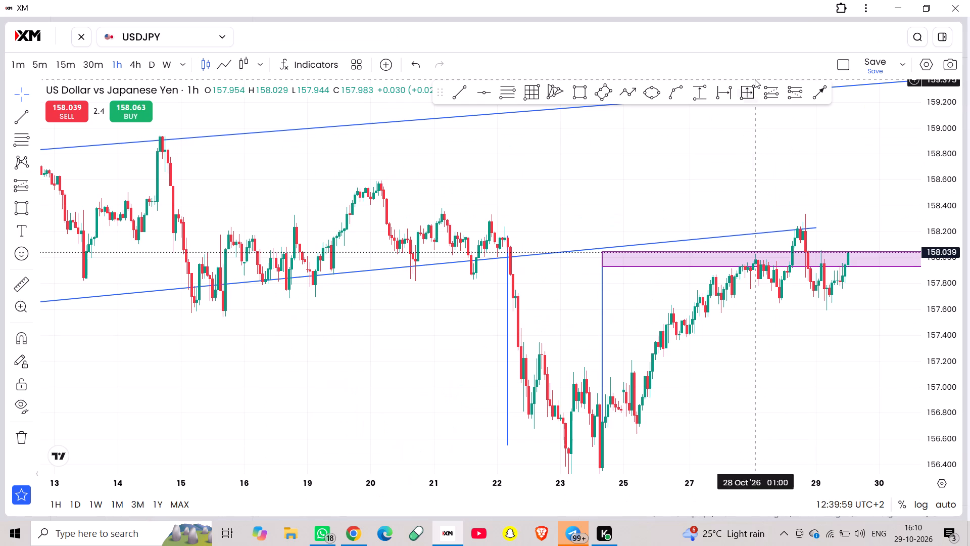
# Check the October price action on the US100Cash 1-hour chart, and return to USDJPY.
pyautogui.click(168, 40)
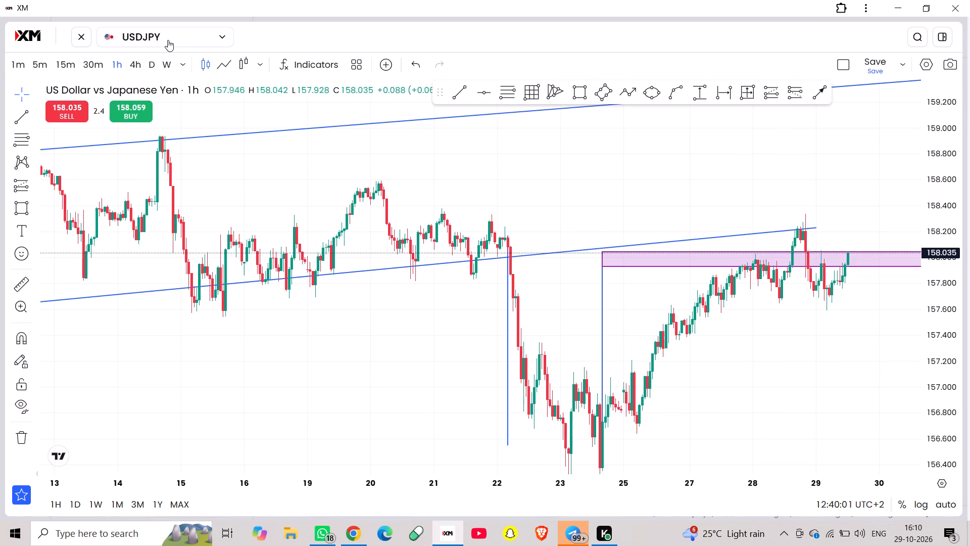
pyautogui.scroll(-4, 168, 208)
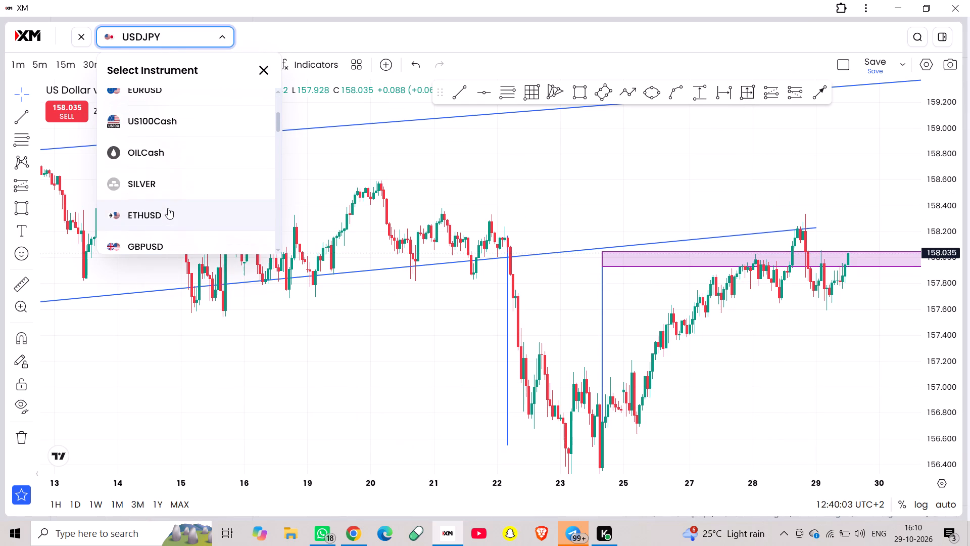
pyautogui.click(174, 123)
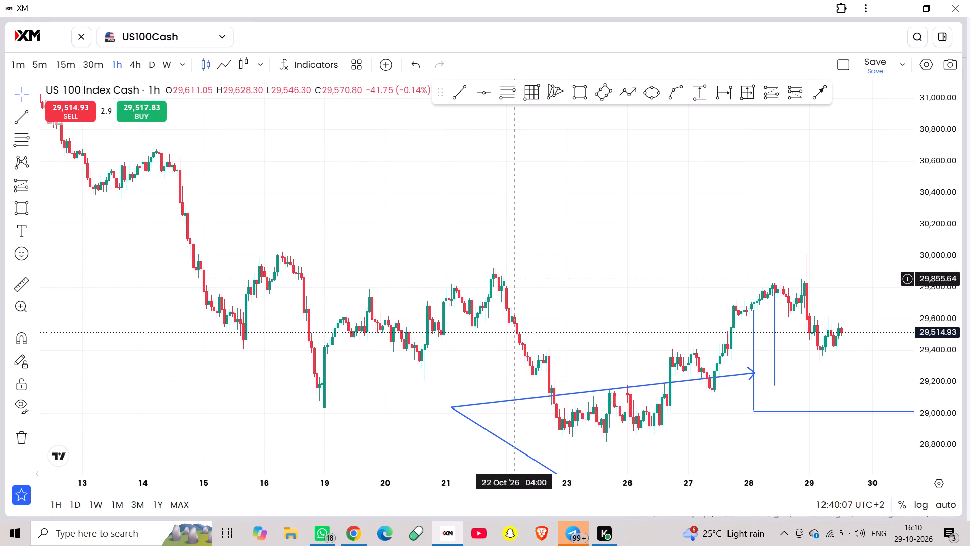
pyautogui.moveTo(516, 278); pyautogui.dragTo(417, 184)
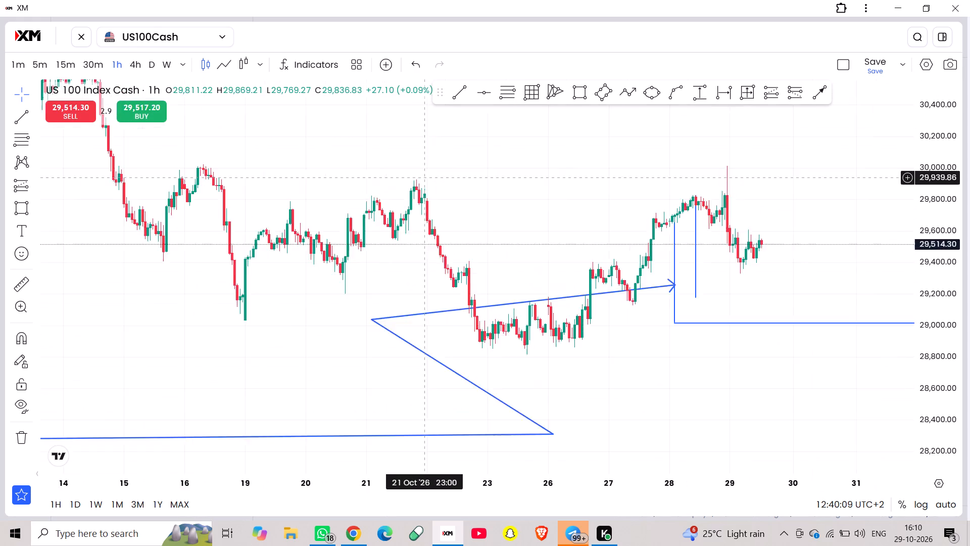
pyautogui.moveTo(417, 184); pyautogui.dragTo(396, 198)
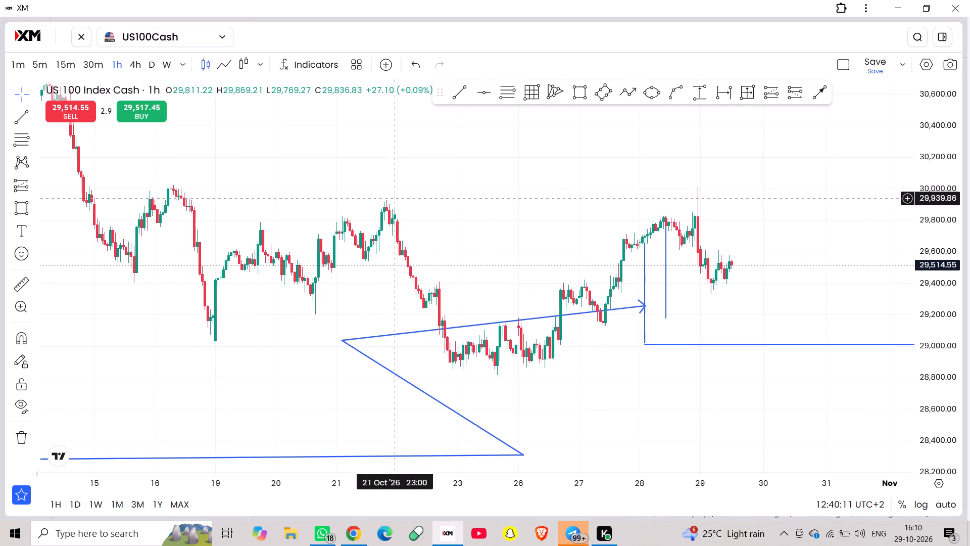
pyautogui.moveTo(396, 198); pyautogui.dragTo(397, 199)
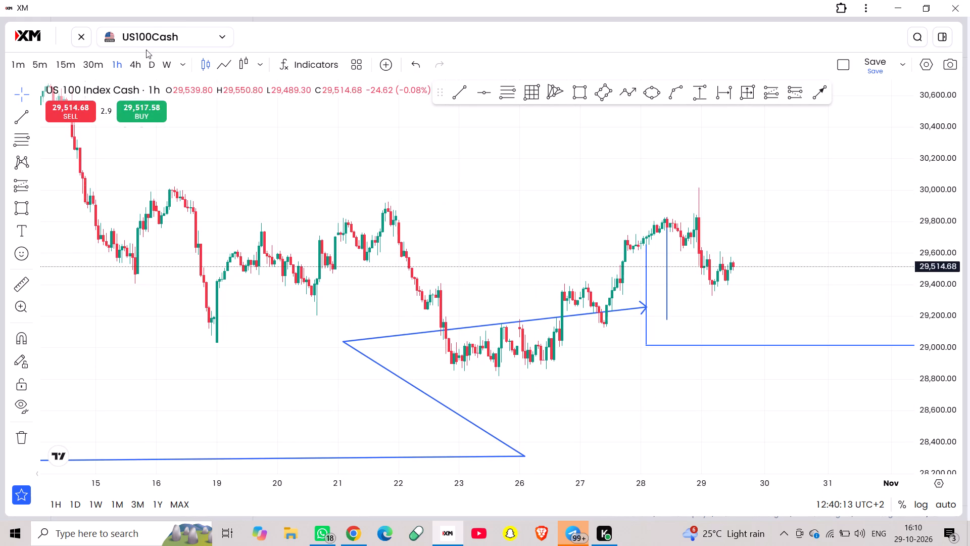
pyautogui.click(174, 23)
pyautogui.click(159, 48)
pyautogui.click(162, 31)
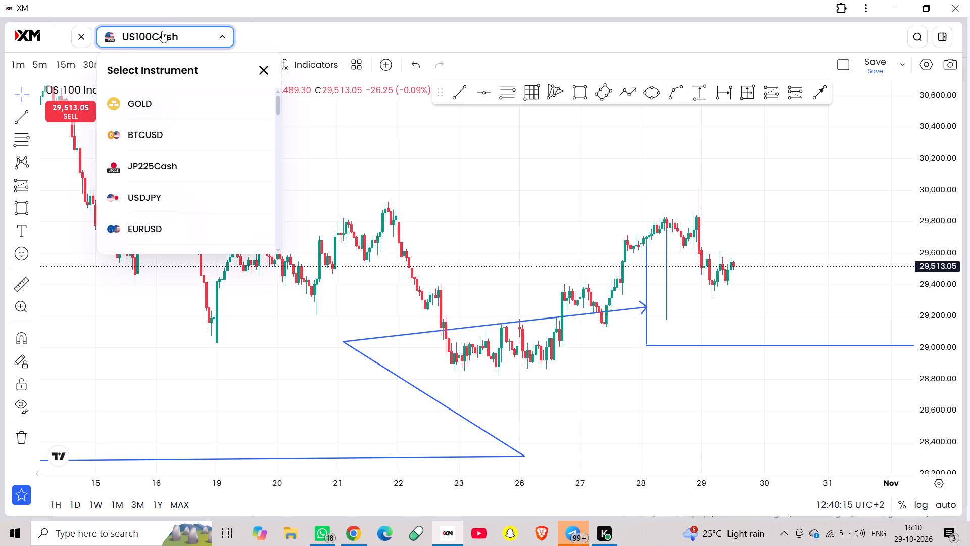
pyautogui.click(150, 197)
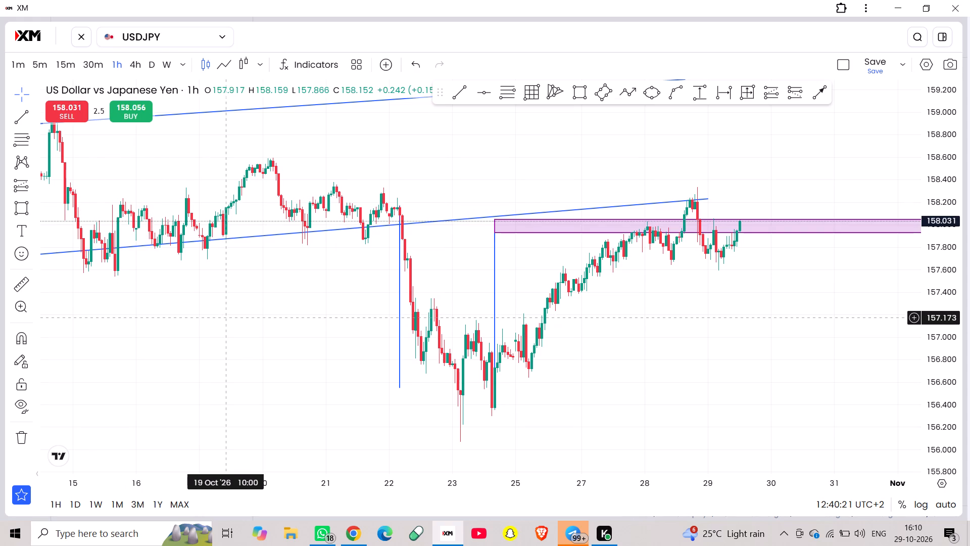
# Examine the whole rising channel on the USDJPY 1-hour chart, back to mid-September.
pyautogui.hscroll(-1, 226, 317)
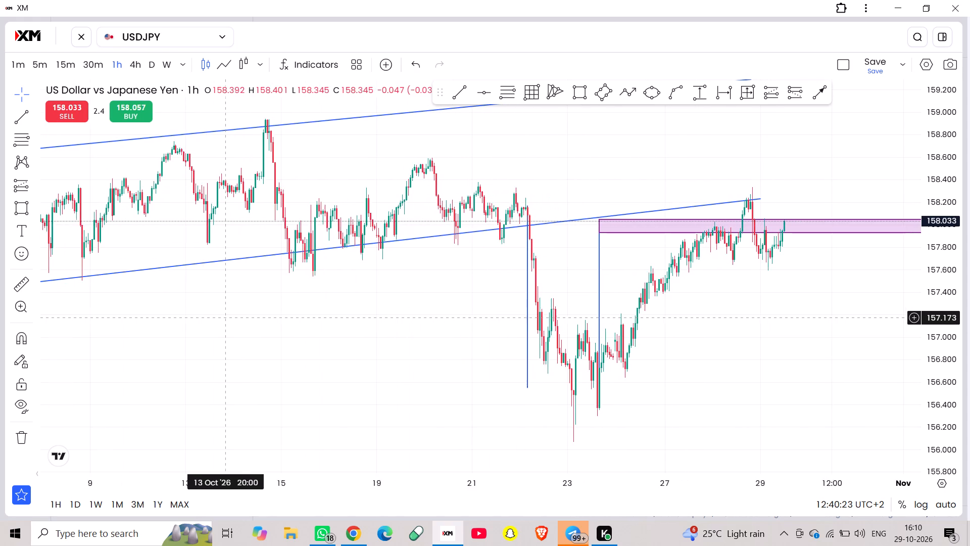
pyautogui.moveTo(221, 312); pyautogui.dragTo(401, 387)
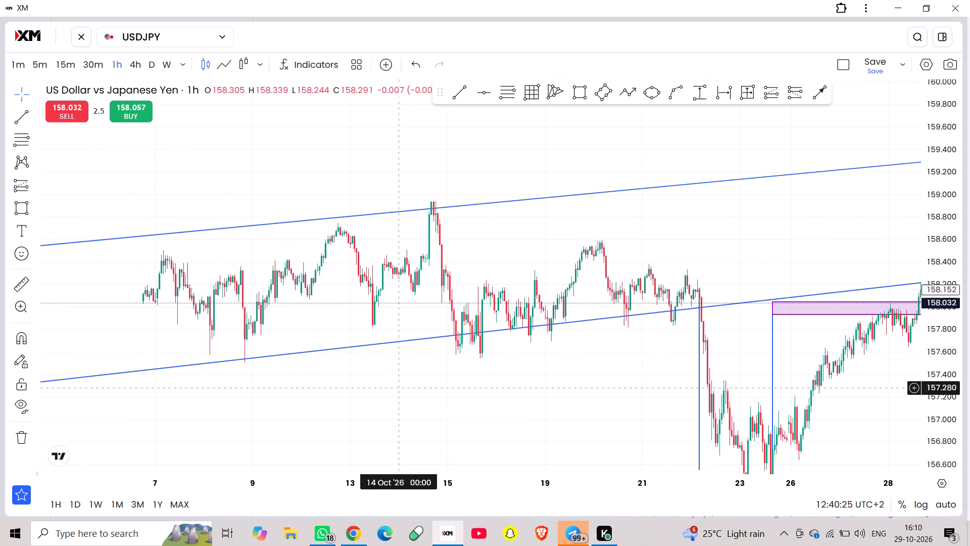
pyautogui.moveTo(401, 387); pyautogui.dragTo(238, 333)
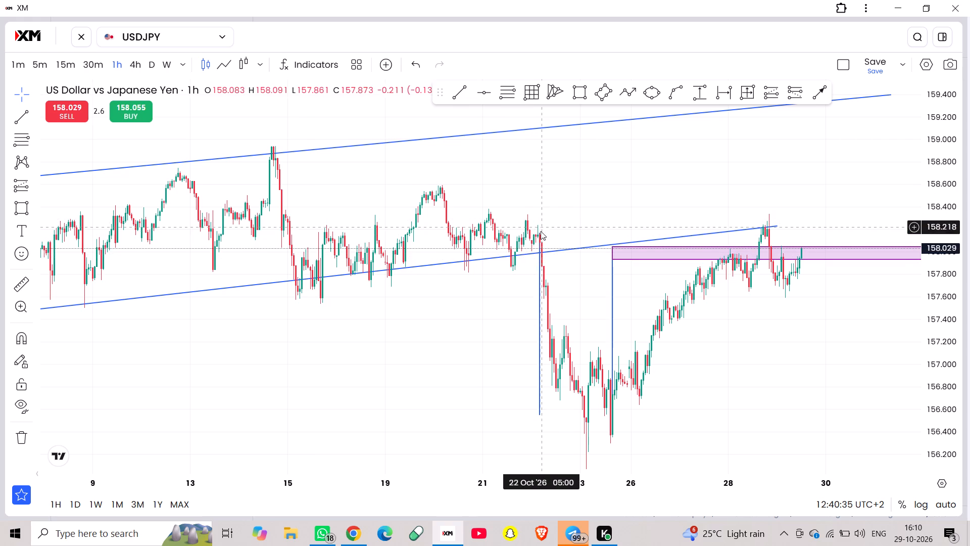
pyautogui.moveTo(215, 356); pyautogui.dragTo(255, 345)
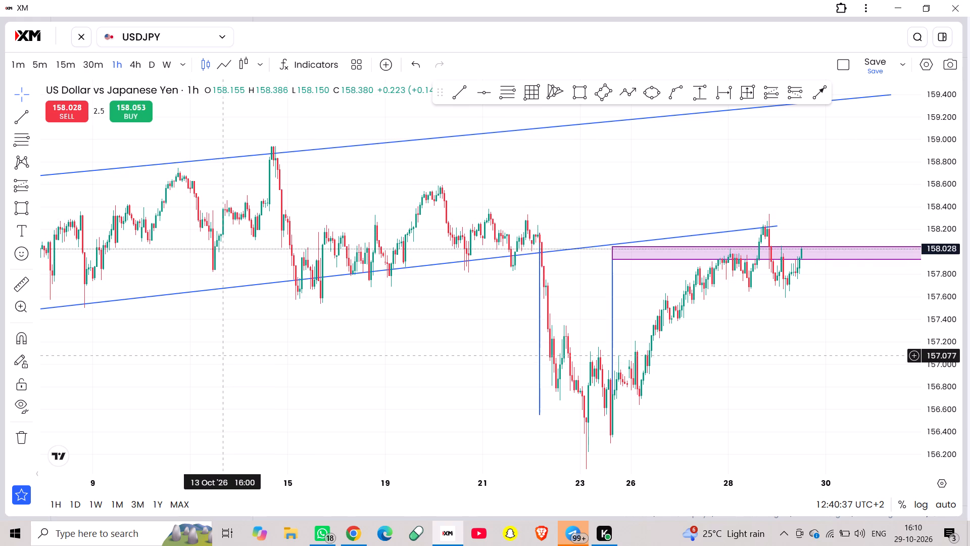
pyautogui.moveTo(255, 345); pyautogui.dragTo(402, 324)
pyautogui.scroll(-7, 450, 334)
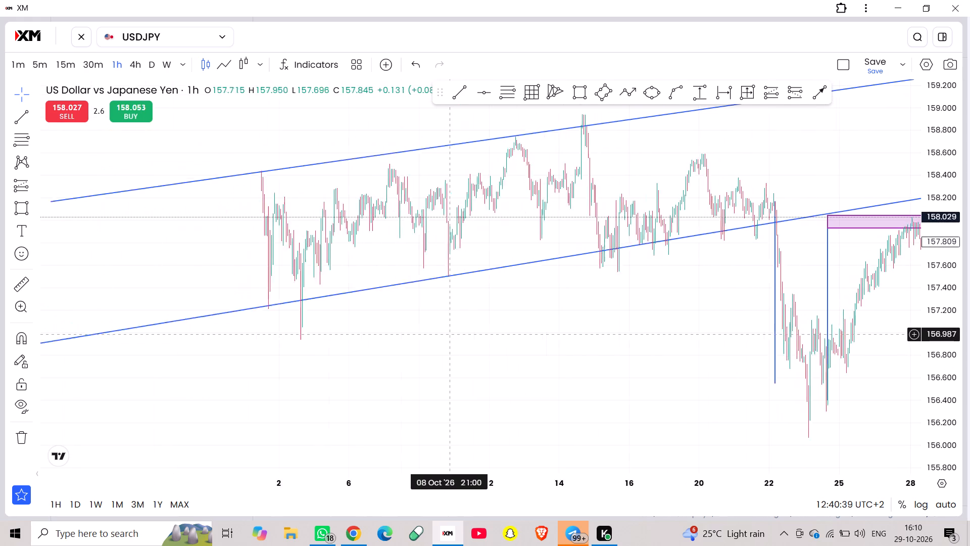
pyautogui.scroll(-4, 450, 334)
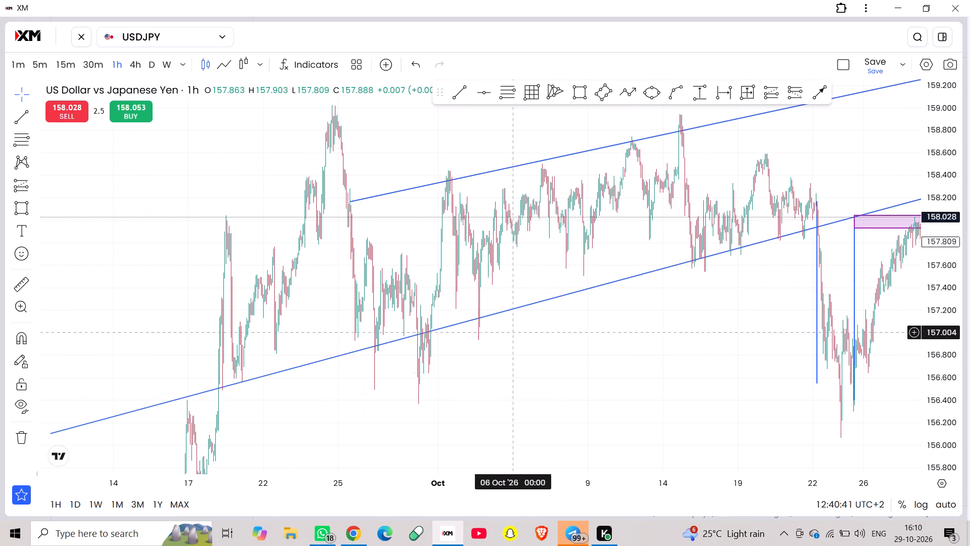
pyautogui.scroll(-13, 956, 413)
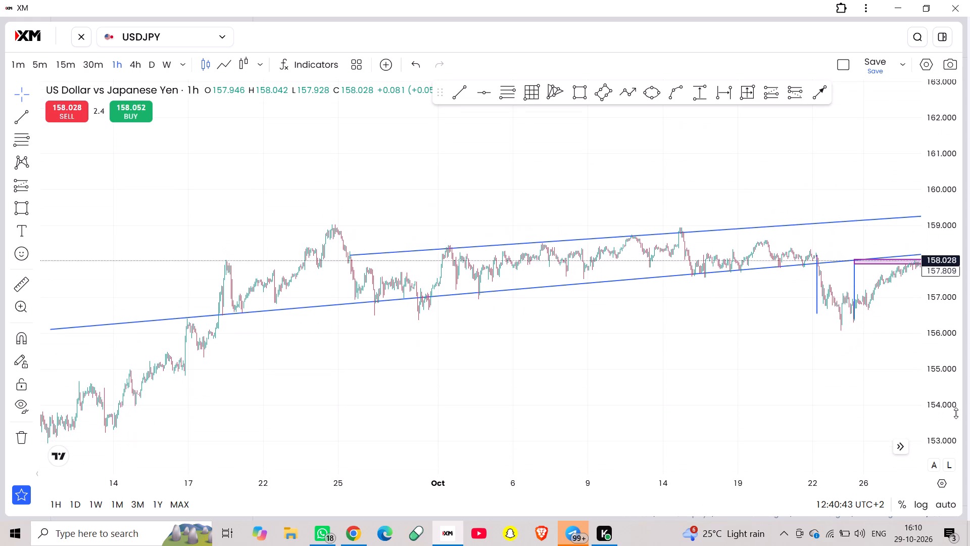
pyautogui.moveTo(599, 389); pyautogui.dragTo(448, 380)
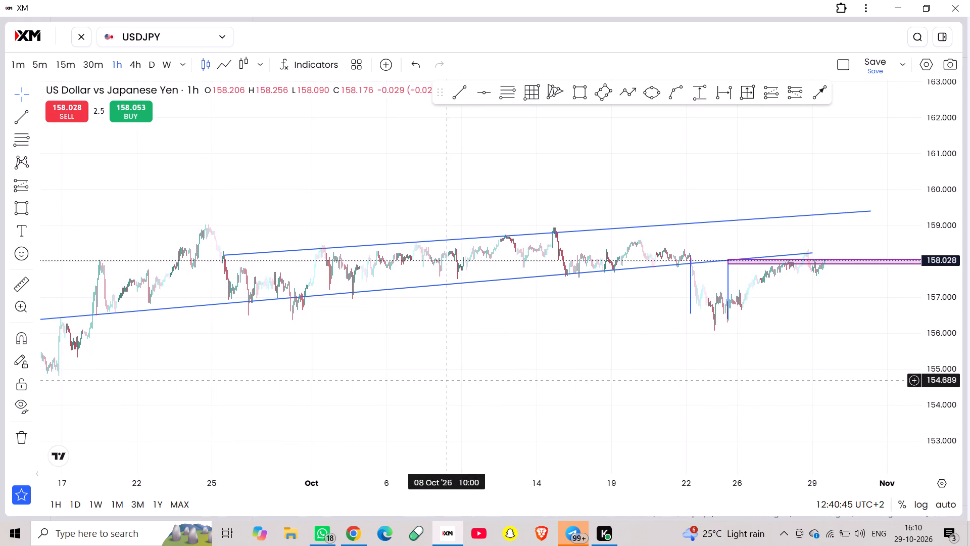
pyautogui.moveTo(448, 380); pyautogui.dragTo(450, 380)
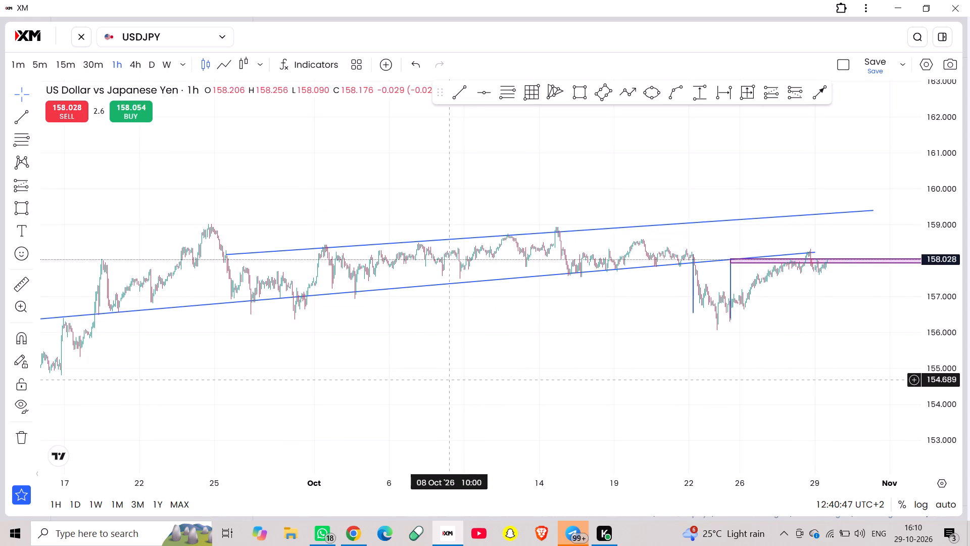
# Examine the USDJPY price action from the 22 Oct channel break to the purple zone on 29 Oct.
pyautogui.scroll(5, 450, 380)
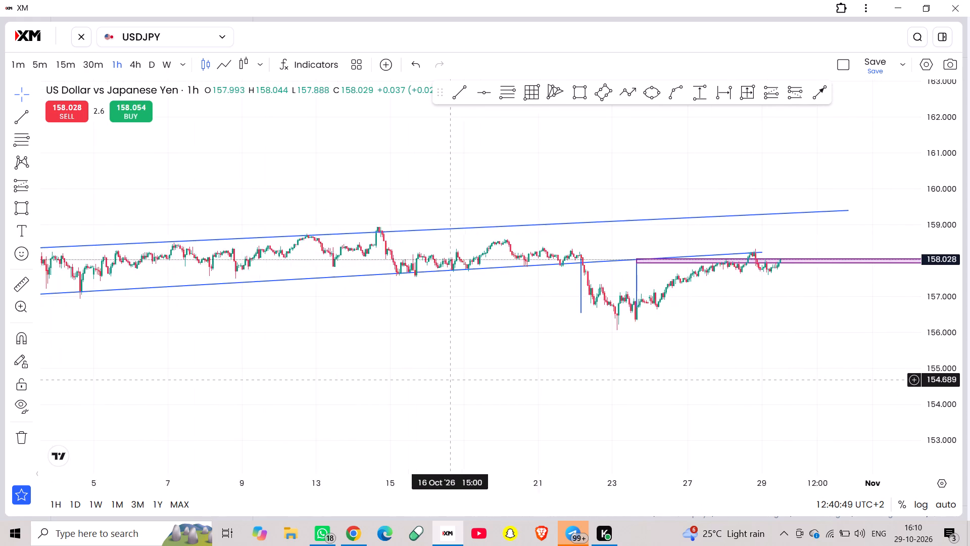
pyautogui.scroll(2, 450, 380)
pyautogui.scroll(4, 930, 353)
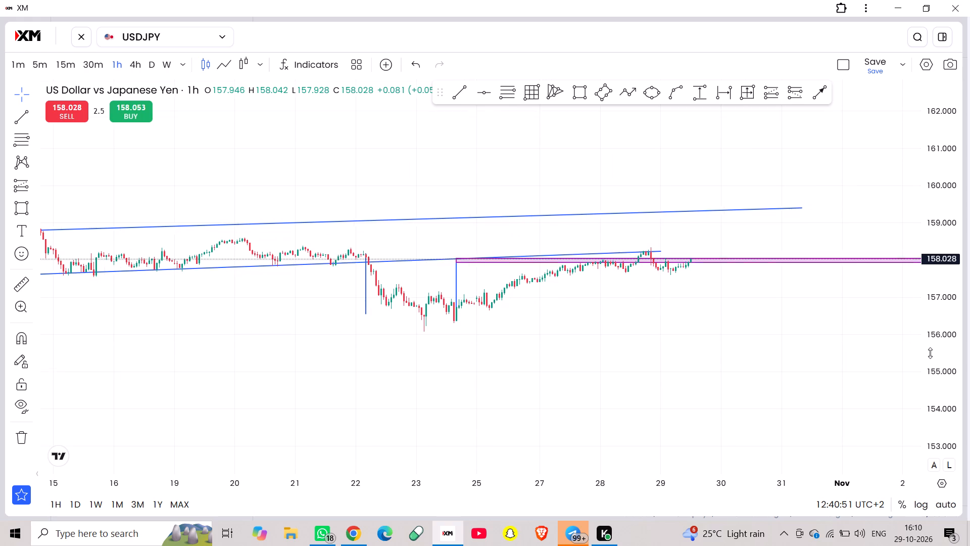
pyautogui.scroll(15, 930, 353)
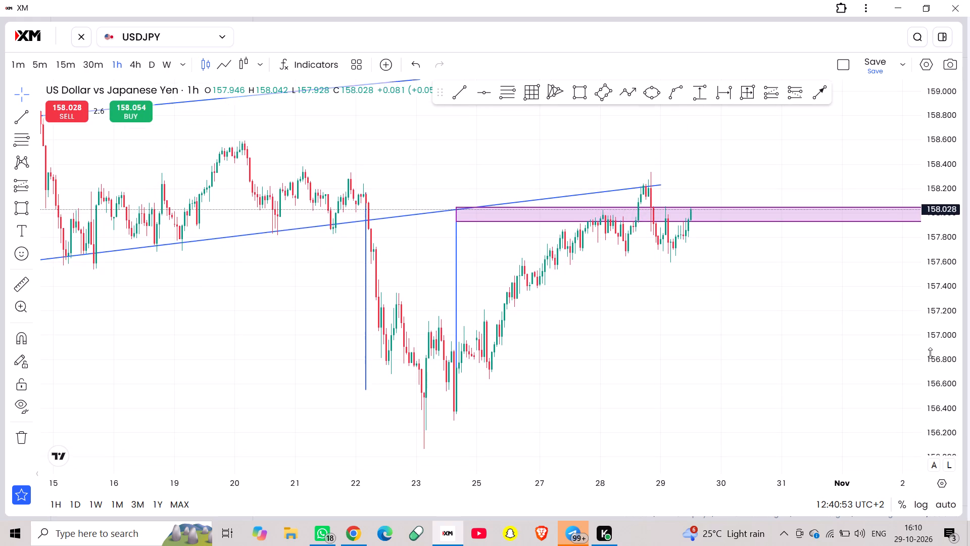
pyautogui.scroll(-8, 789, 321)
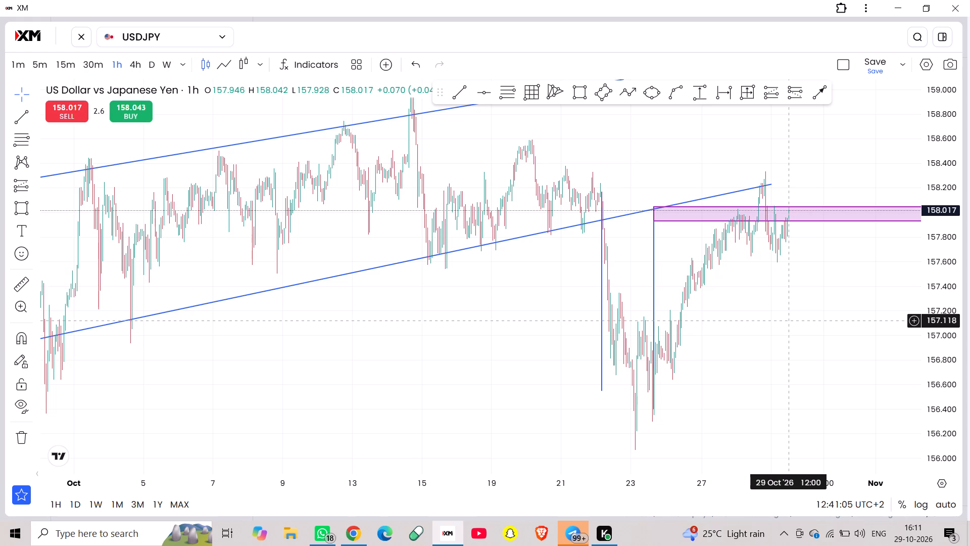
pyautogui.click(734, 344)
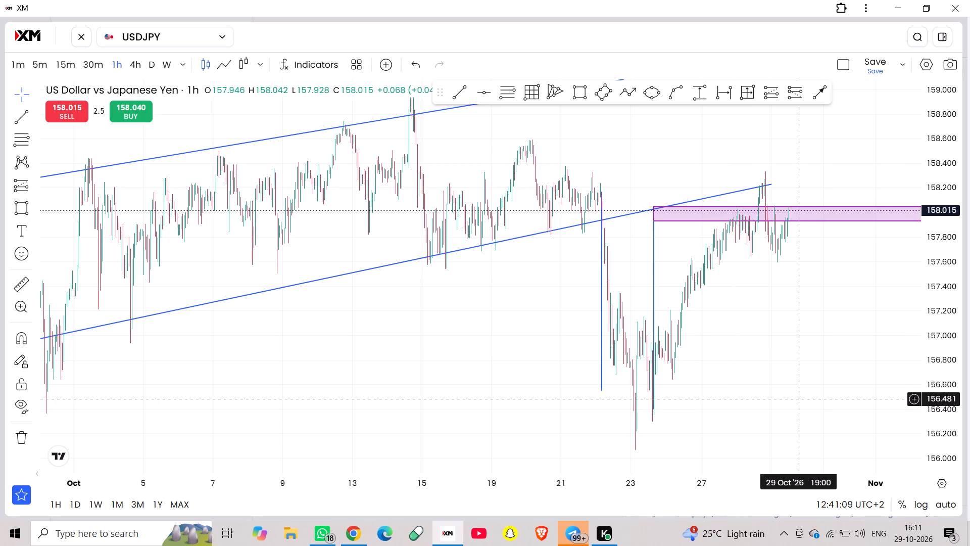
pyautogui.scroll(8, 801, 396)
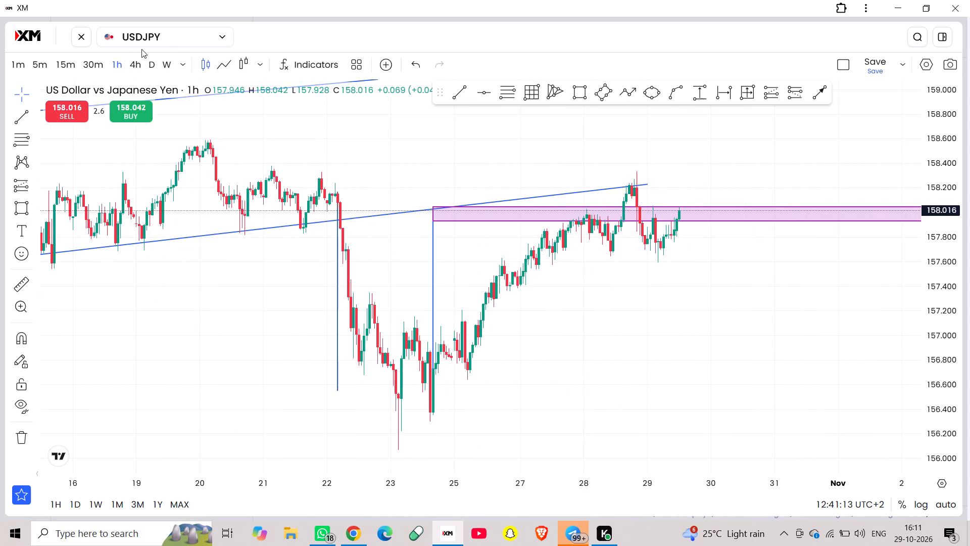
# View USDJPY as a line chart, and return it to candles.
pyautogui.click(216, 63)
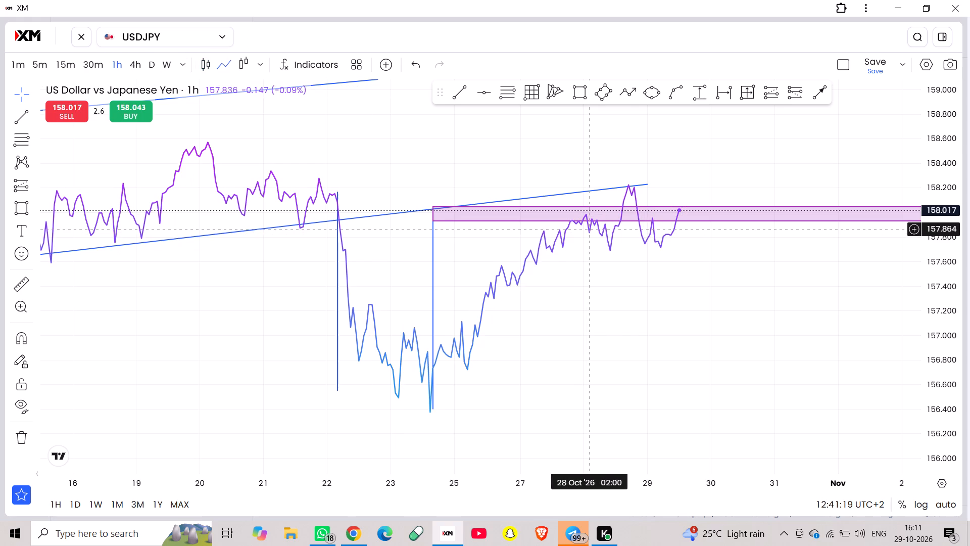
pyautogui.click(209, 60)
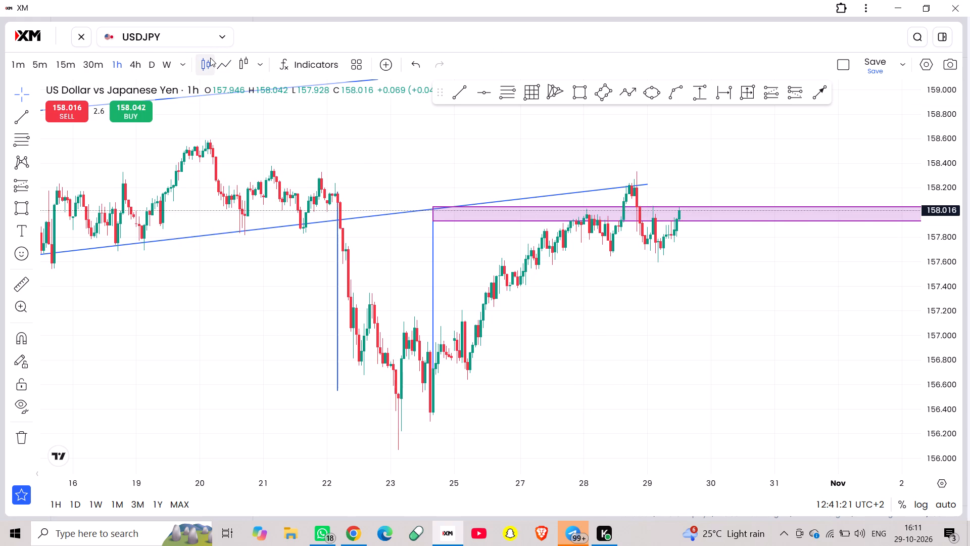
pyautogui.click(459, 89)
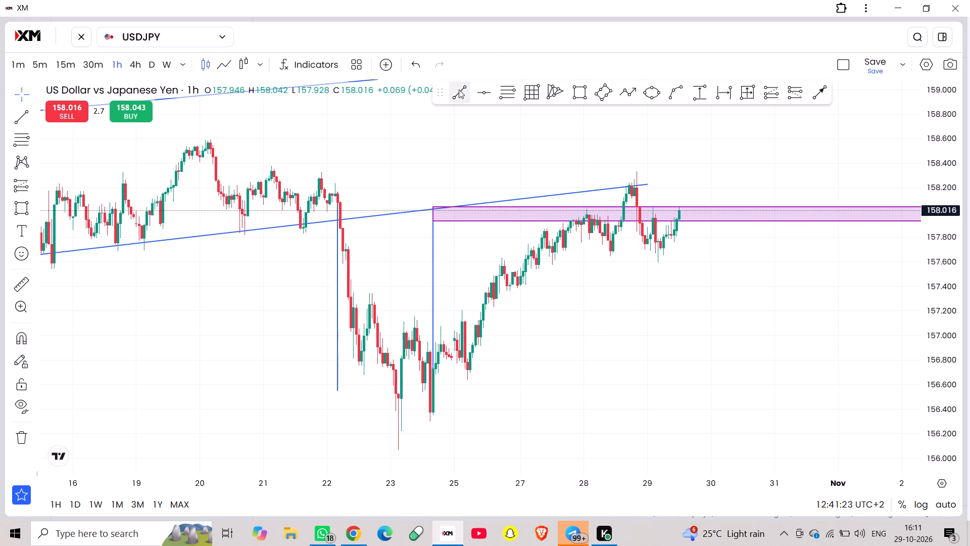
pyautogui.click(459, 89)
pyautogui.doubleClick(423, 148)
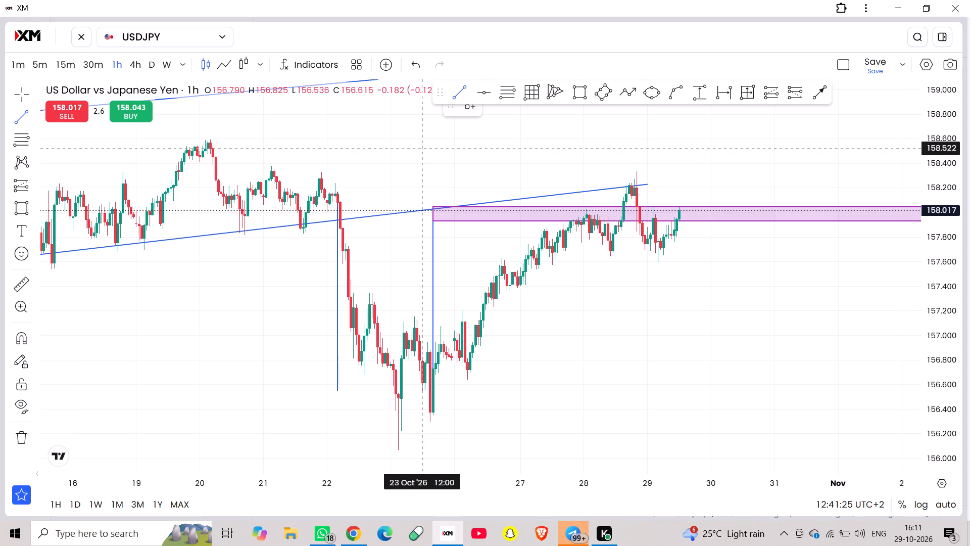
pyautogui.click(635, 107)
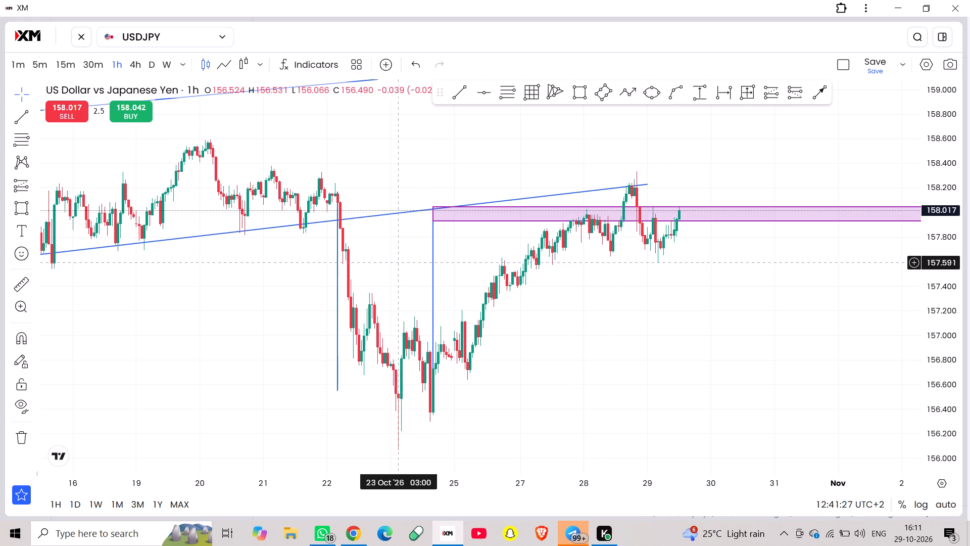
# Move the vertical projected-move line from the 24 Oct low to 29 Oct 06:00, with its lower end at about 157.69.
pyautogui.moveTo(432, 269); pyautogui.dragTo(524, 236)
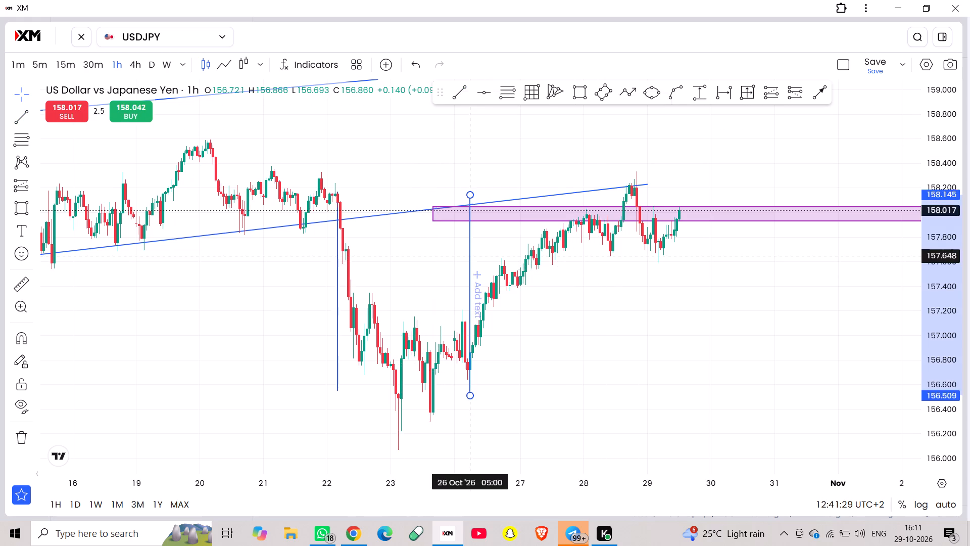
pyautogui.moveTo(524, 236); pyautogui.dragTo(663, 118)
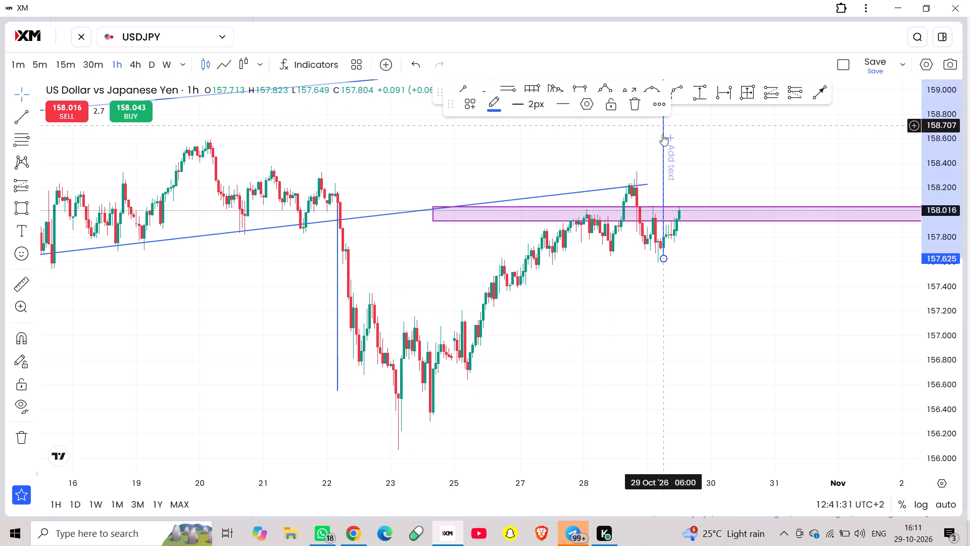
pyautogui.moveTo(662, 187); pyautogui.dragTo(663, 179)
pyautogui.scroll(5, 638, 178)
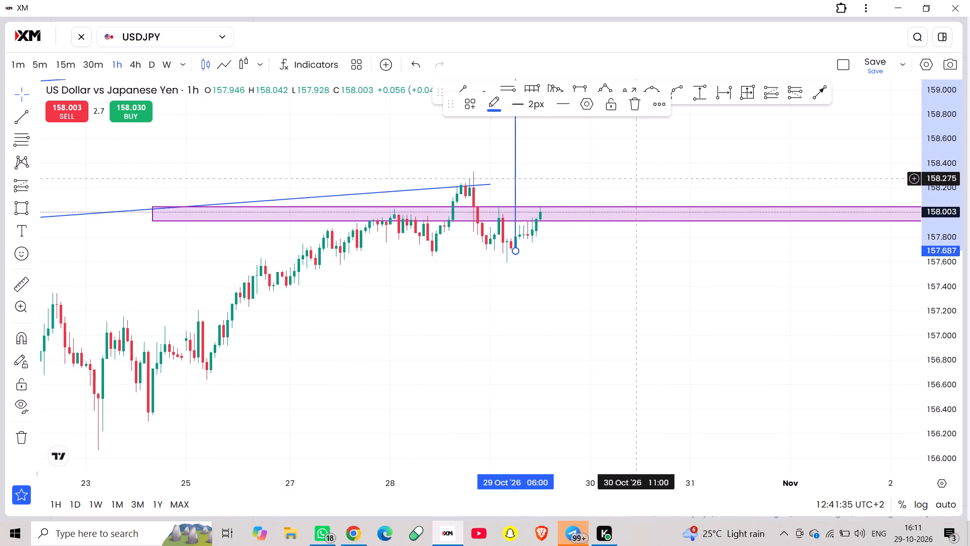
pyautogui.click(515, 173)
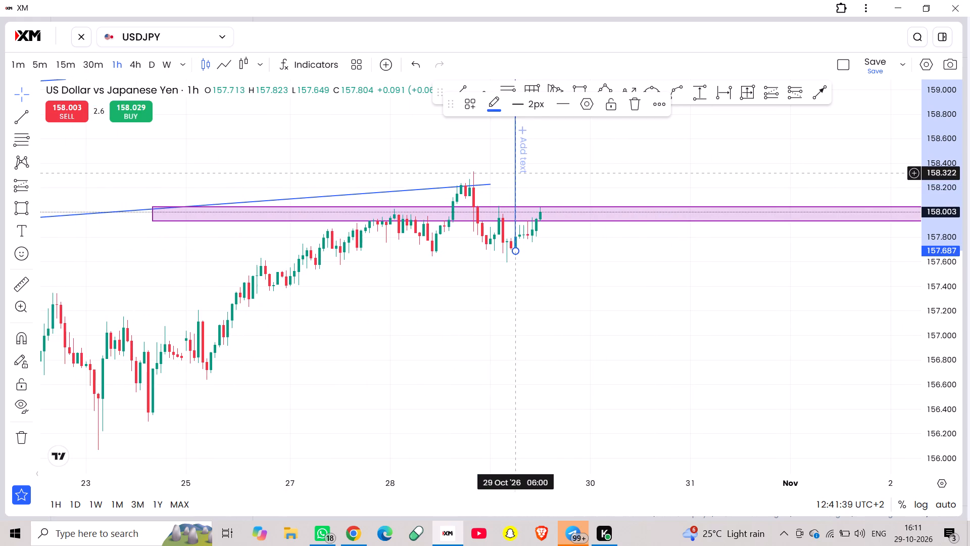
pyautogui.moveTo(604, 181); pyautogui.dragTo(569, 282)
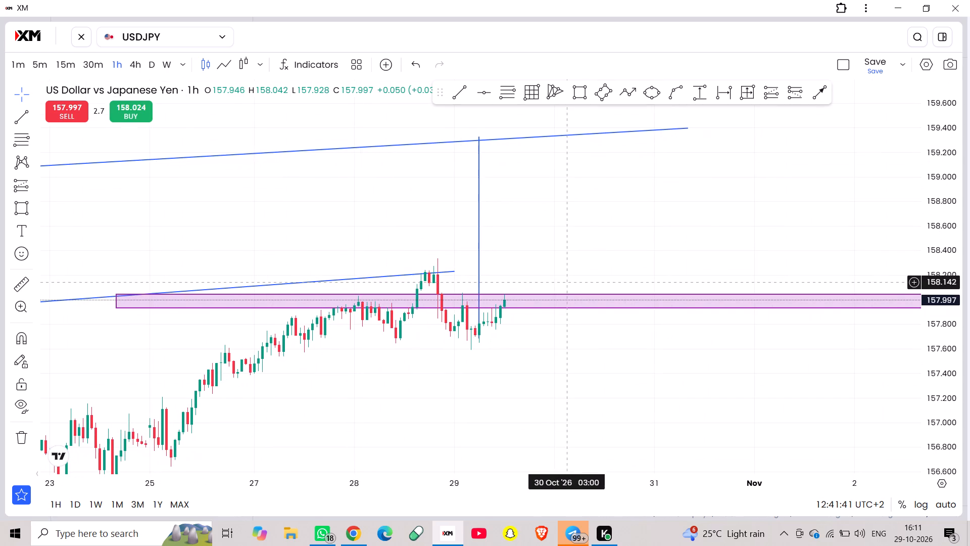
# Place a market buy order for 0.05 lots of USDJPY.
pyautogui.click(125, 108)
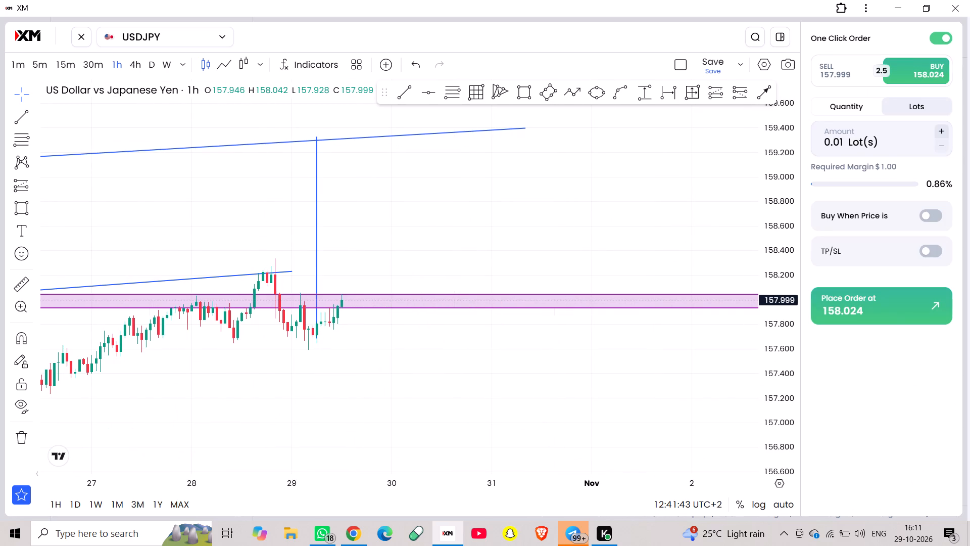
pyautogui.tripleClick(938, 129)
pyautogui.click(938, 129)
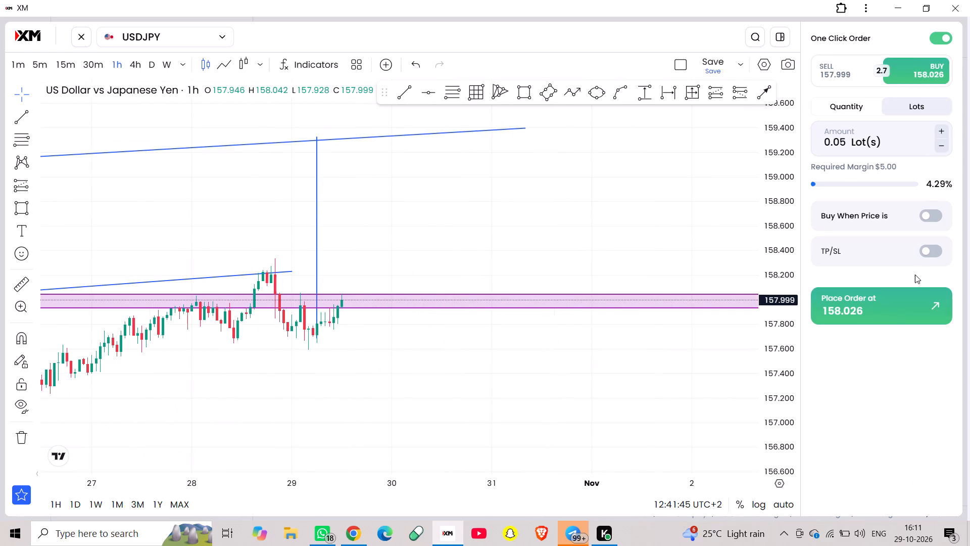
pyautogui.click(898, 311)
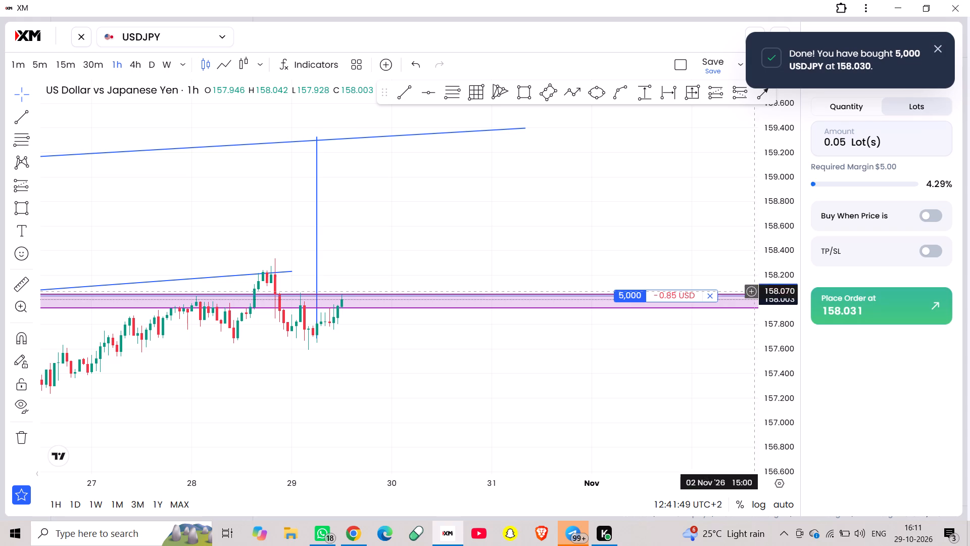
# Add a stop loss to the USDJPY buy position at 157.591, at the 29 Oct swing low.
pyautogui.moveTo(600, 296); pyautogui.dragTo(597, 302)
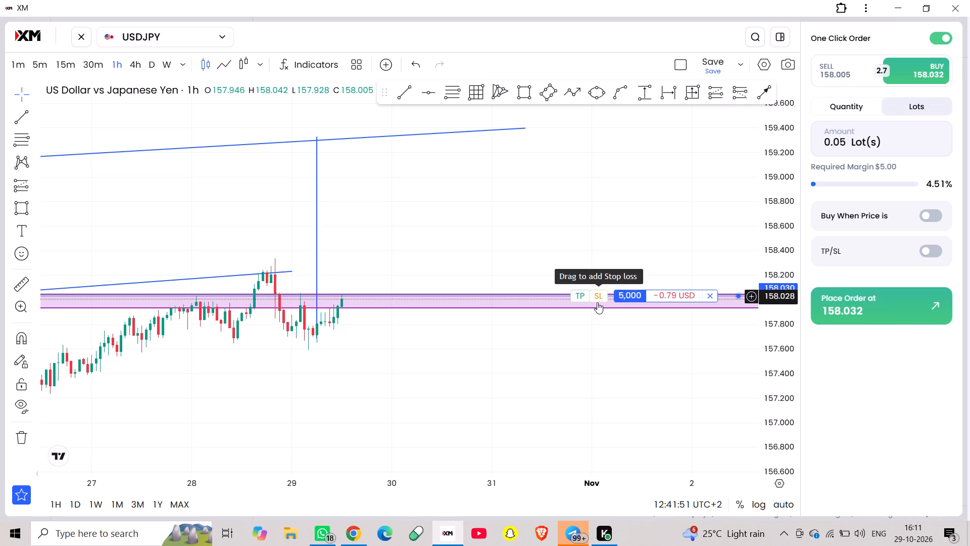
pyautogui.moveTo(597, 302); pyautogui.dragTo(591, 352)
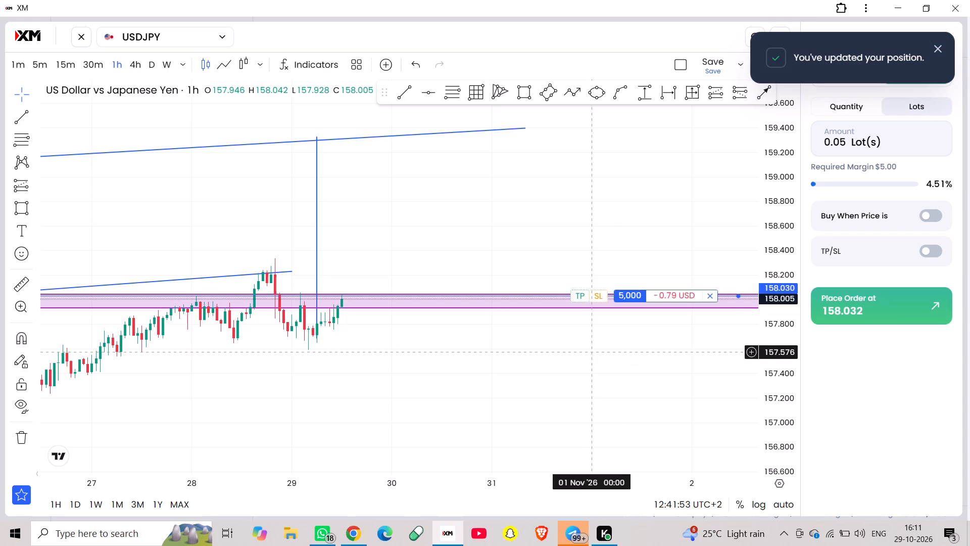
pyautogui.click(685, 350)
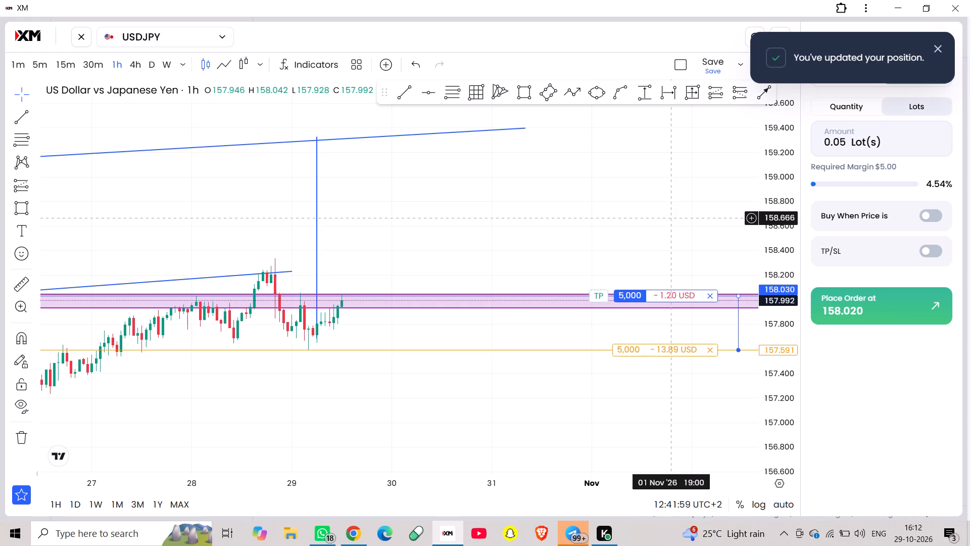
# Add a take profit to the USDJPY buy position at 159.288, near the upper channel line.
pyautogui.moveTo(670, 217); pyautogui.dragTo(660, 304)
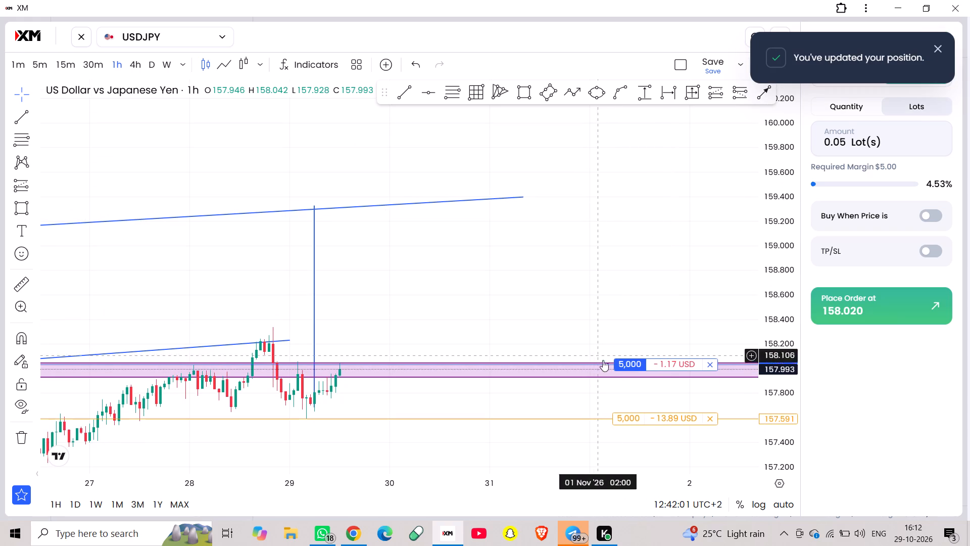
pyautogui.moveTo(598, 362); pyautogui.dragTo(621, 225)
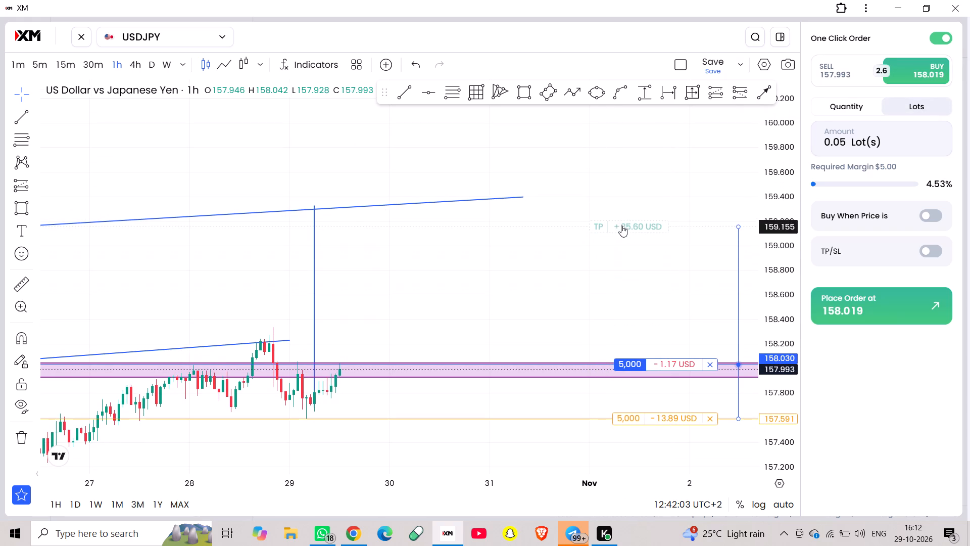
pyautogui.moveTo(621, 225); pyautogui.dragTo(634, 214)
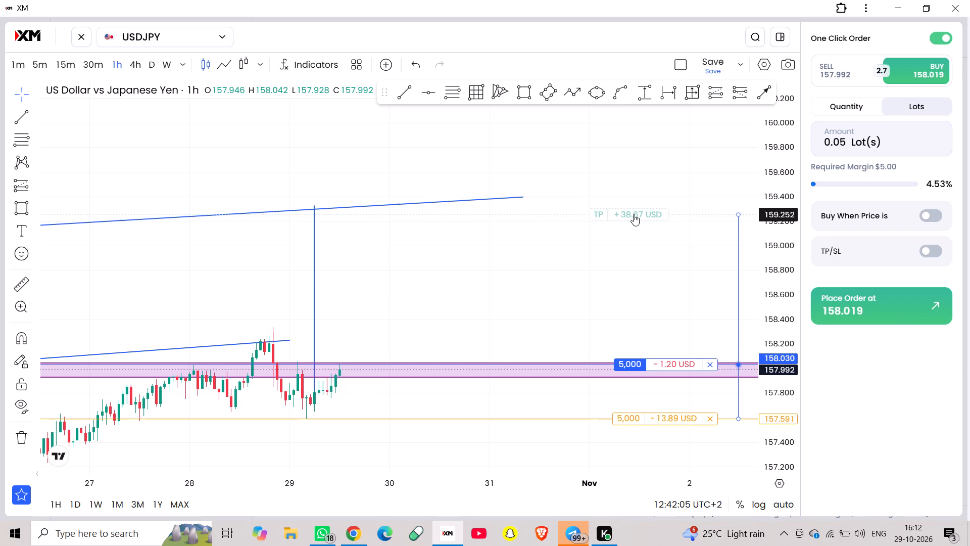
pyautogui.moveTo(634, 214); pyautogui.dragTo(634, 216)
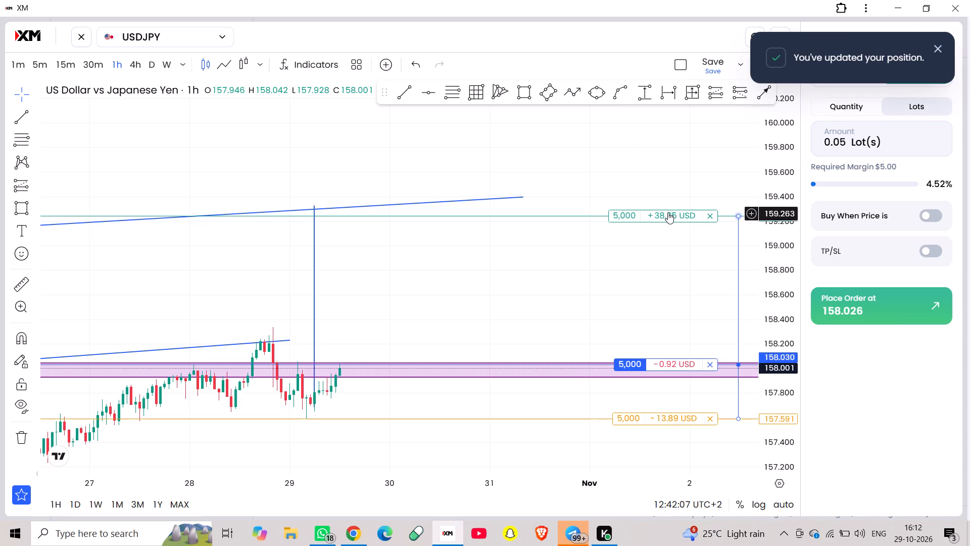
pyautogui.click(671, 212)
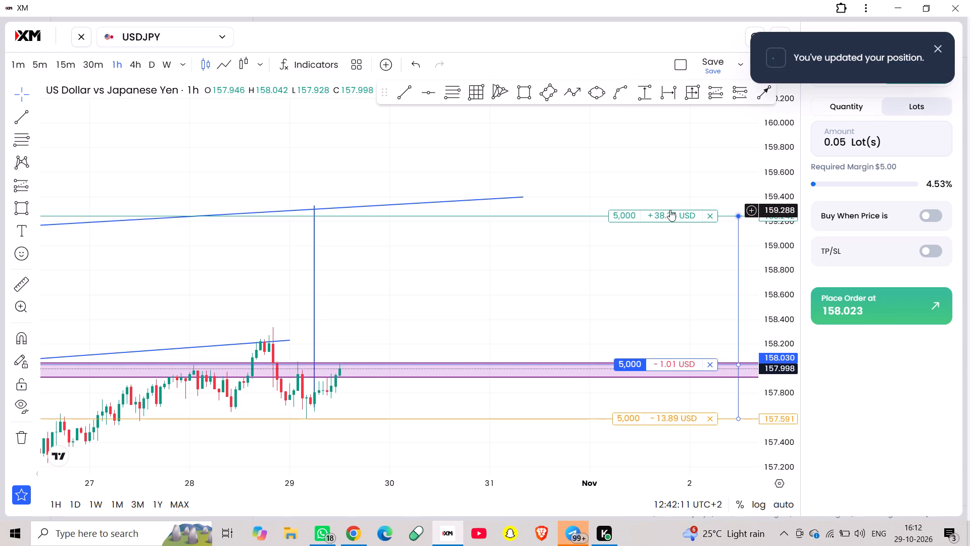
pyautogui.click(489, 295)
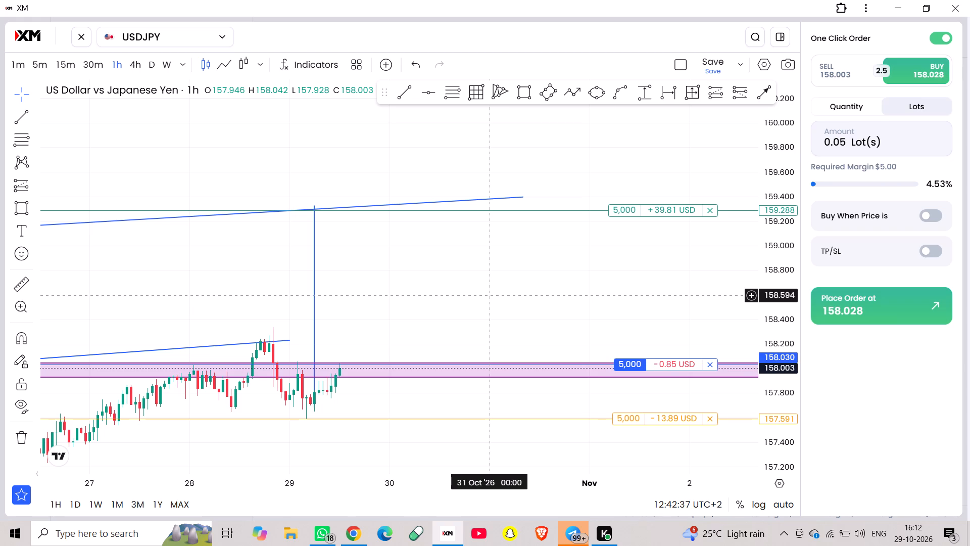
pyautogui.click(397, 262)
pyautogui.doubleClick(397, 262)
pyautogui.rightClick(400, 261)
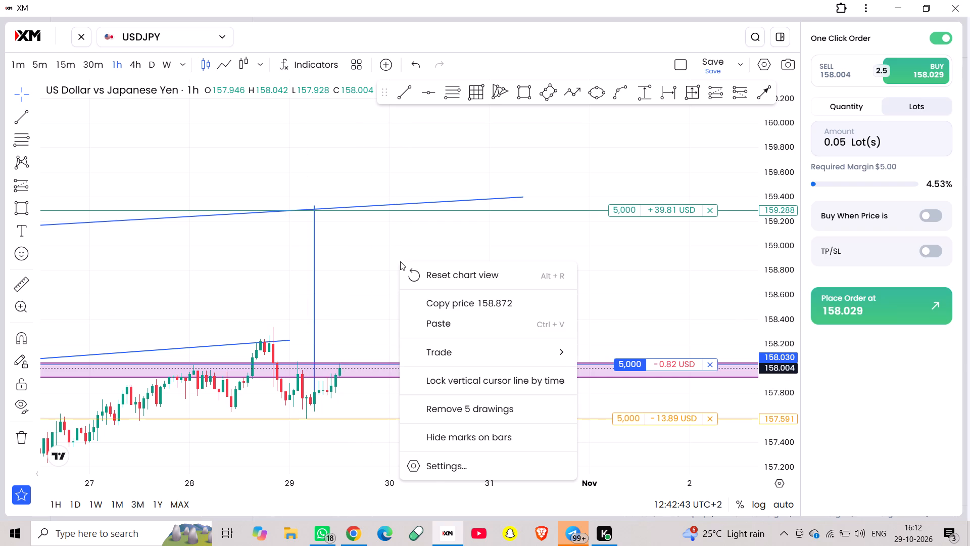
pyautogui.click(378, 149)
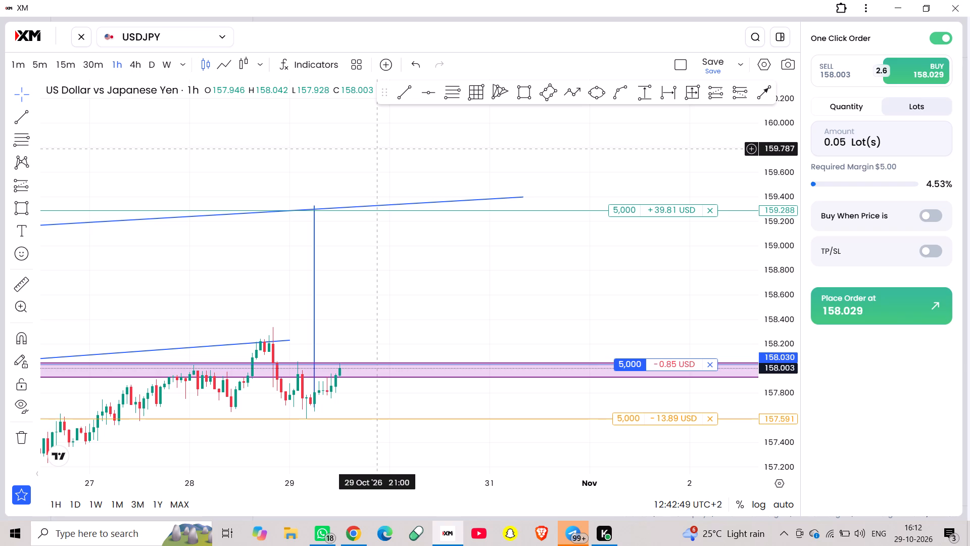
# Look through the instrument list down to GOLD24-7, and switch the chart to GOLD.
pyautogui.click(169, 35)
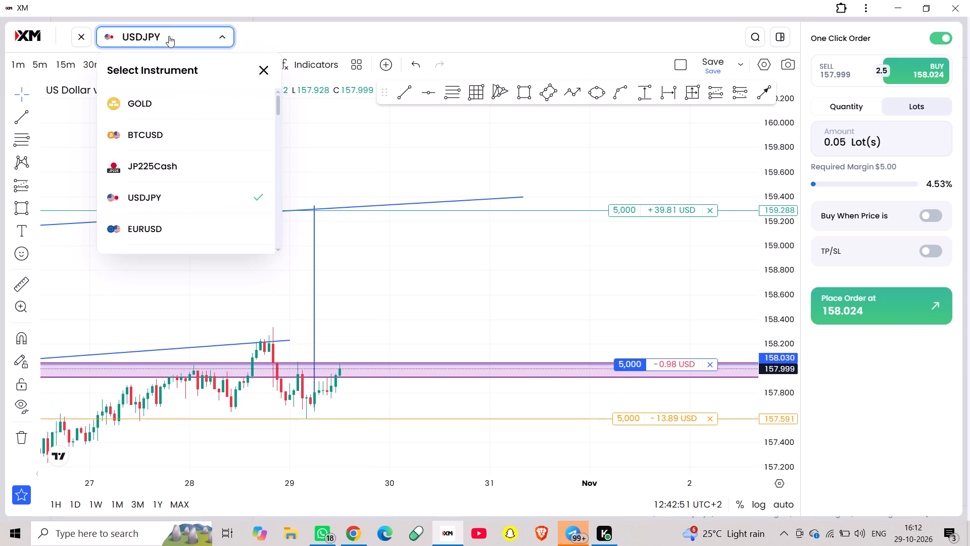
pyautogui.scroll(-1, 186, 205)
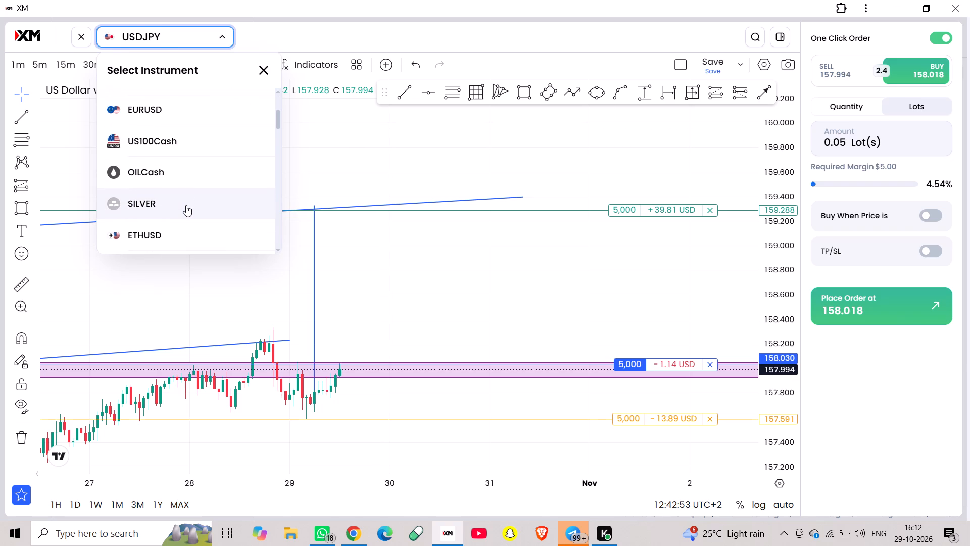
pyautogui.scroll(-2, 186, 205)
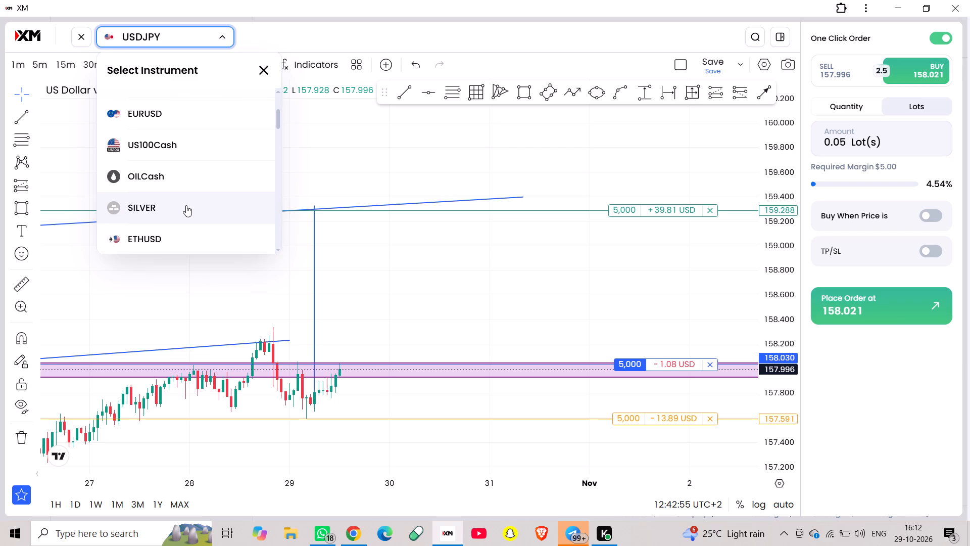
pyautogui.scroll(-5, 186, 205)
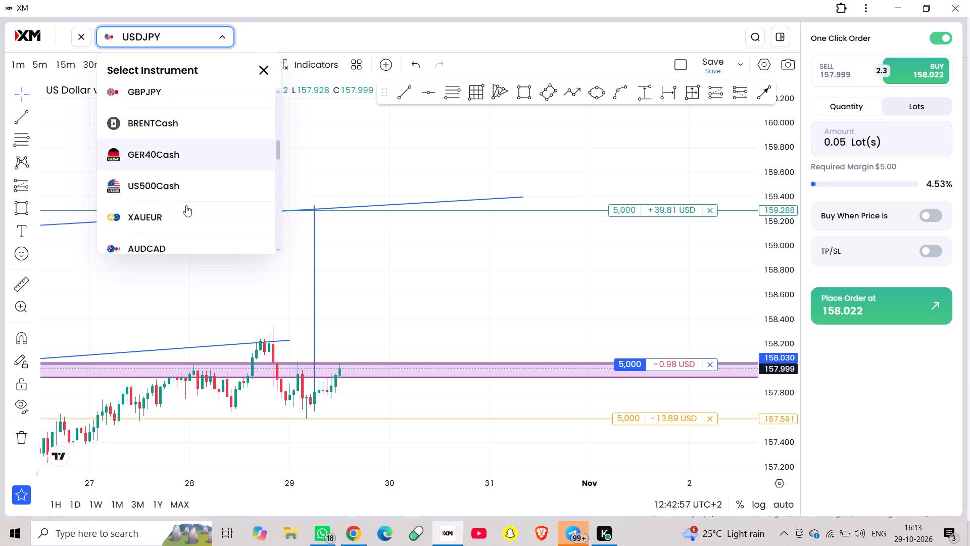
pyautogui.scroll(-10, 186, 205)
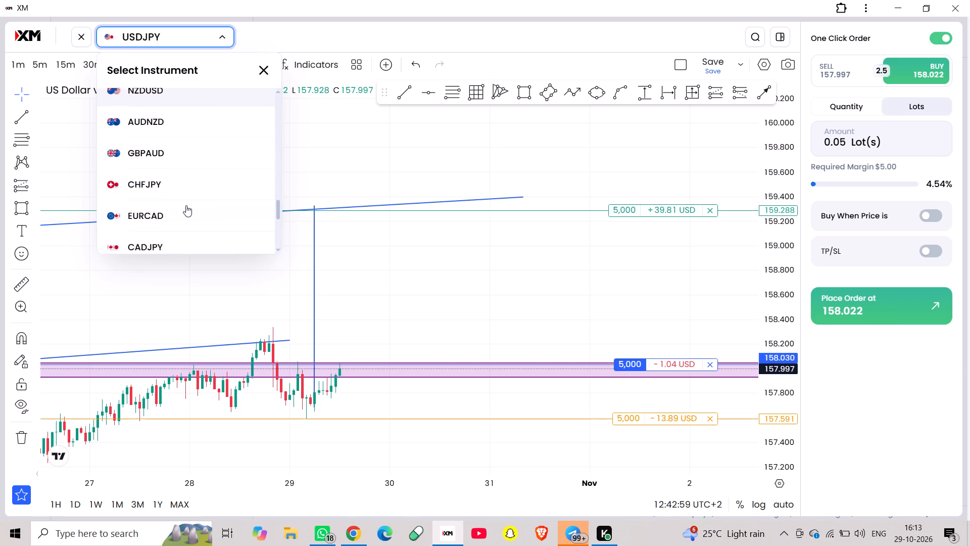
pyautogui.scroll(-7, 186, 205)
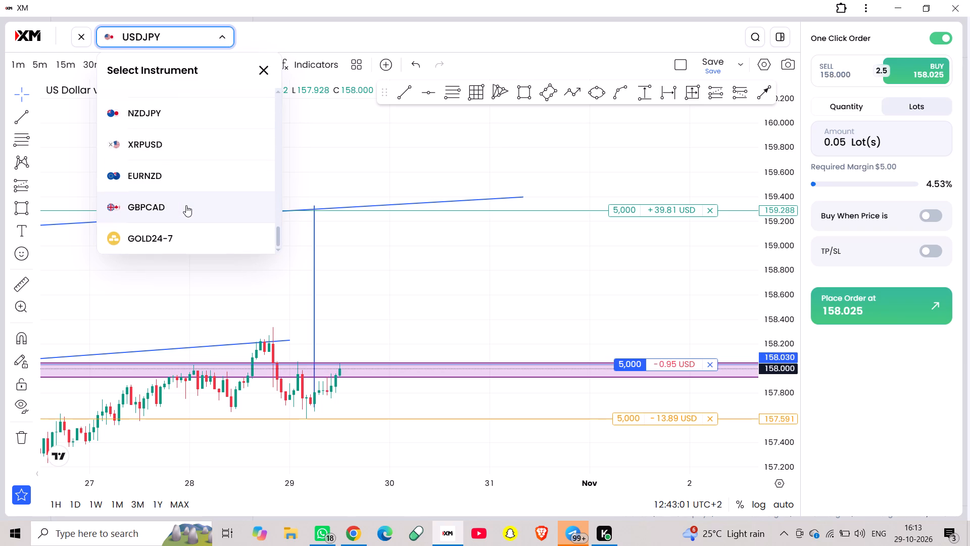
pyautogui.scroll(17, 183, 179)
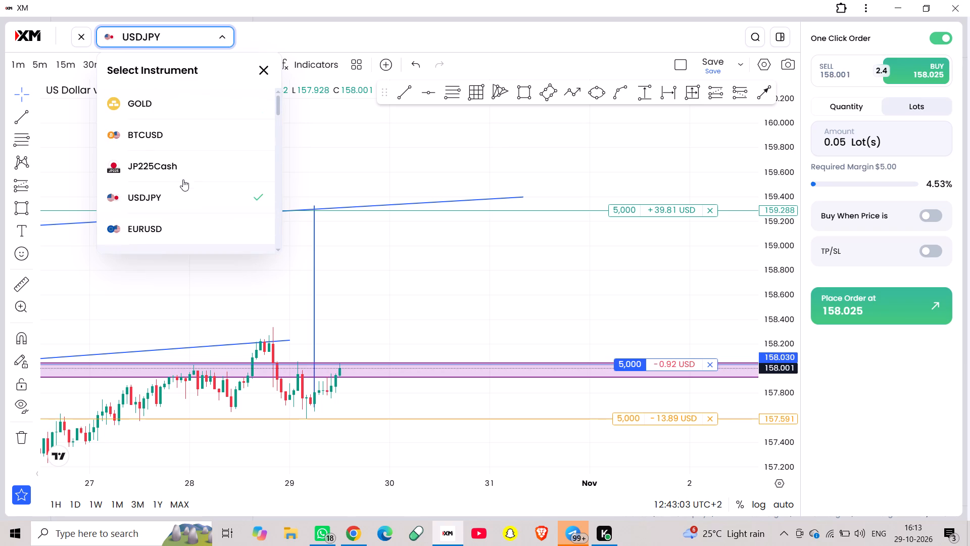
pyautogui.click(180, 98)
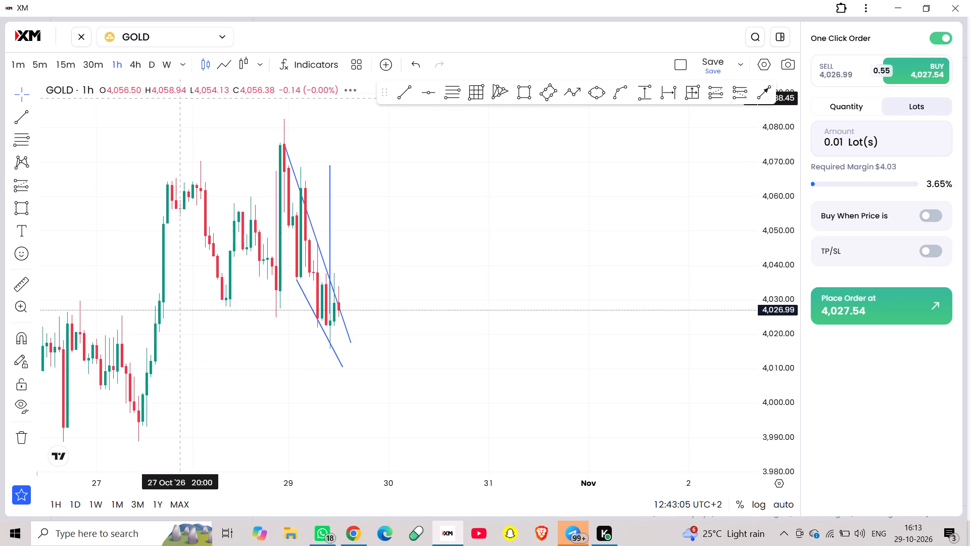
# Show GOLD on the 15-minute timeframe with the whole falling wedge from 29 Oct in view.
pyautogui.scroll(4, 272, 199)
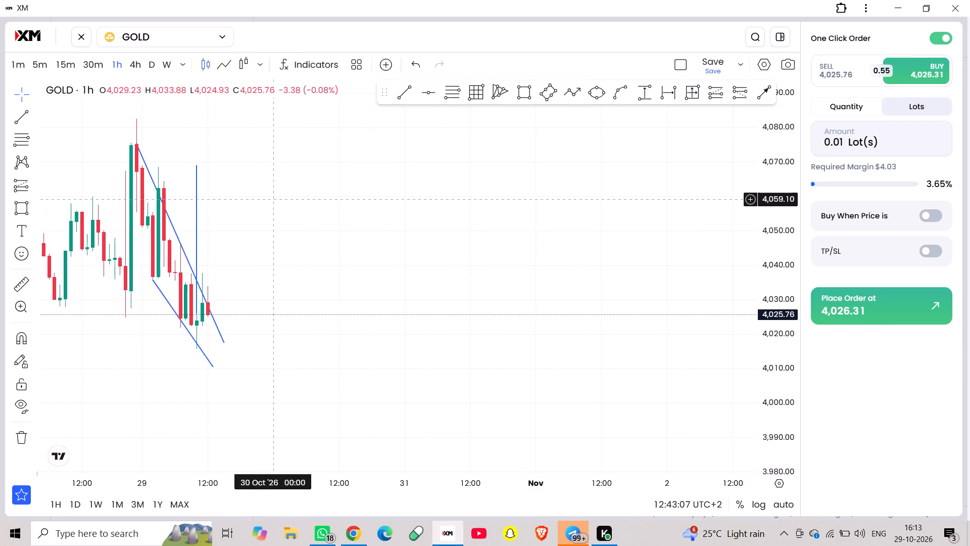
pyautogui.click(66, 65)
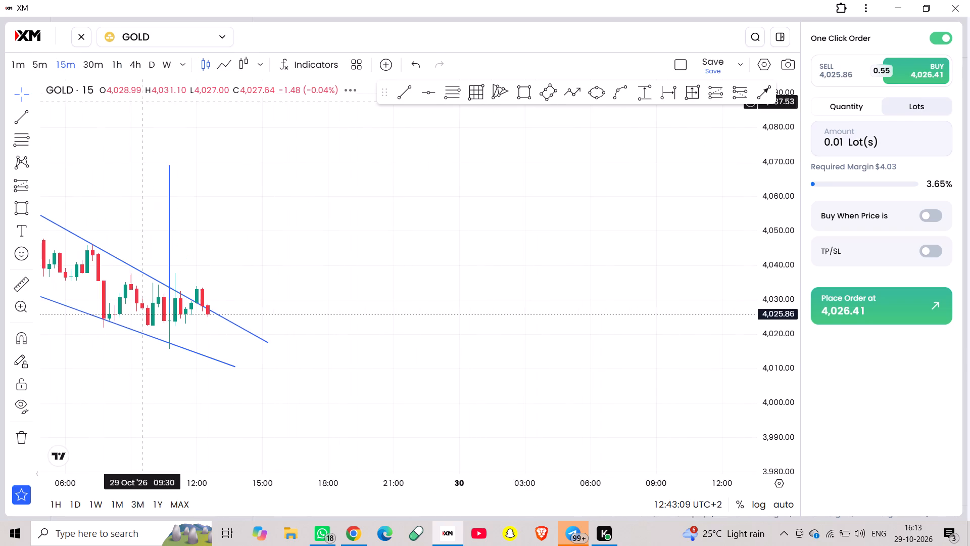
pyautogui.moveTo(257, 197); pyautogui.dragTo(606, 157)
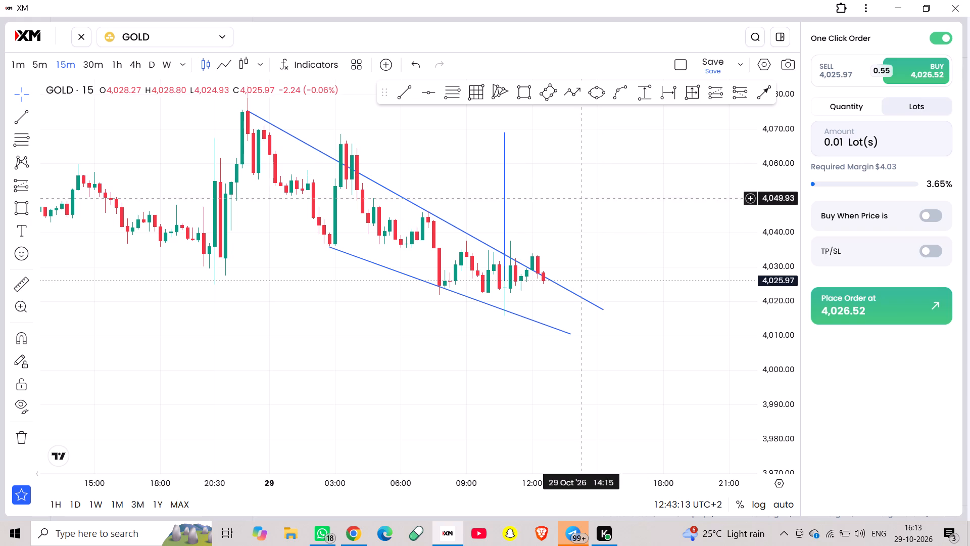
# Delete the vertical projected-move line at 29 Oct 10:45 on the GOLD 15-minute chart.
pyautogui.click(504, 227)
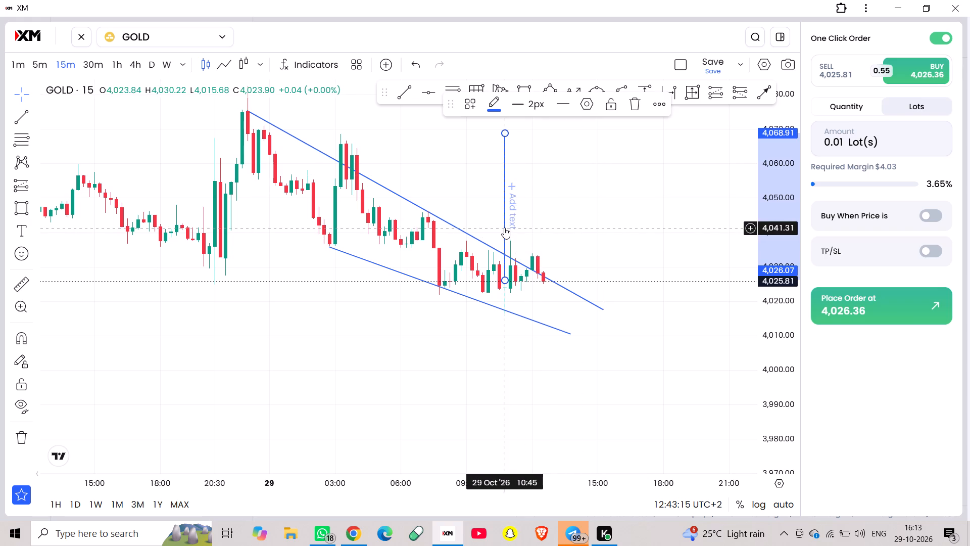
pyautogui.click(631, 108)
pyautogui.moveTo(606, 212); pyautogui.dragTo(624, 279)
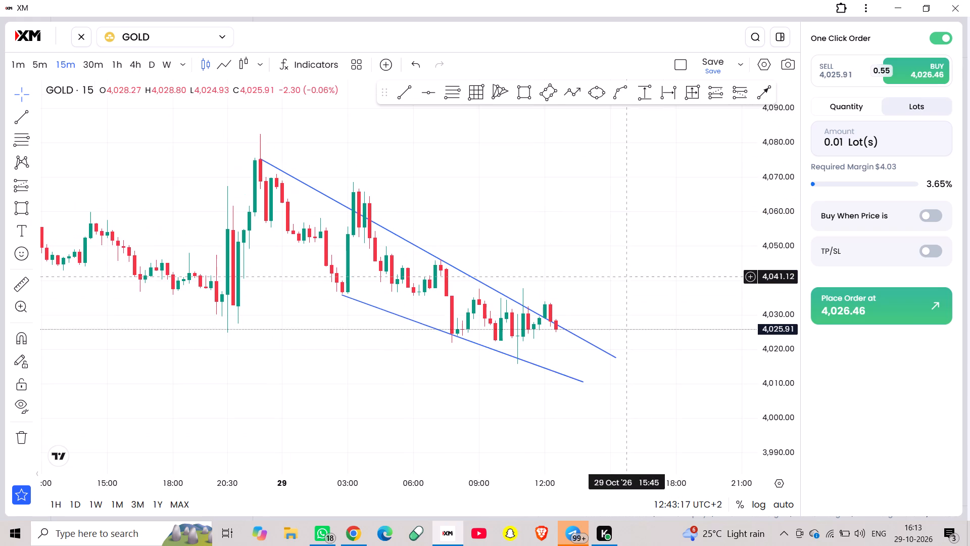
# Delete both falling wedge trend lines, upper and lower, from the GOLD 15-minute chart.
pyautogui.moveTo(624, 279); pyautogui.dragTo(625, 283)
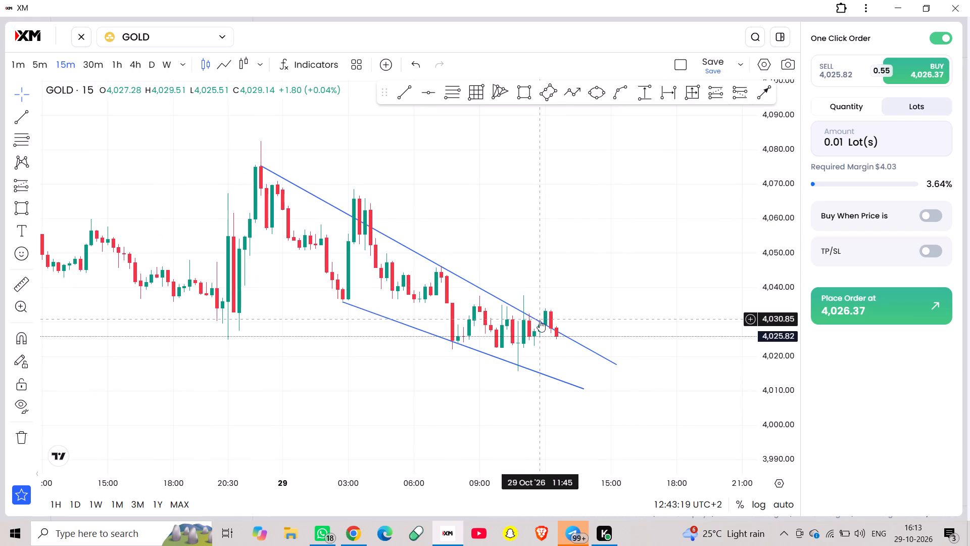
pyautogui.click(540, 323)
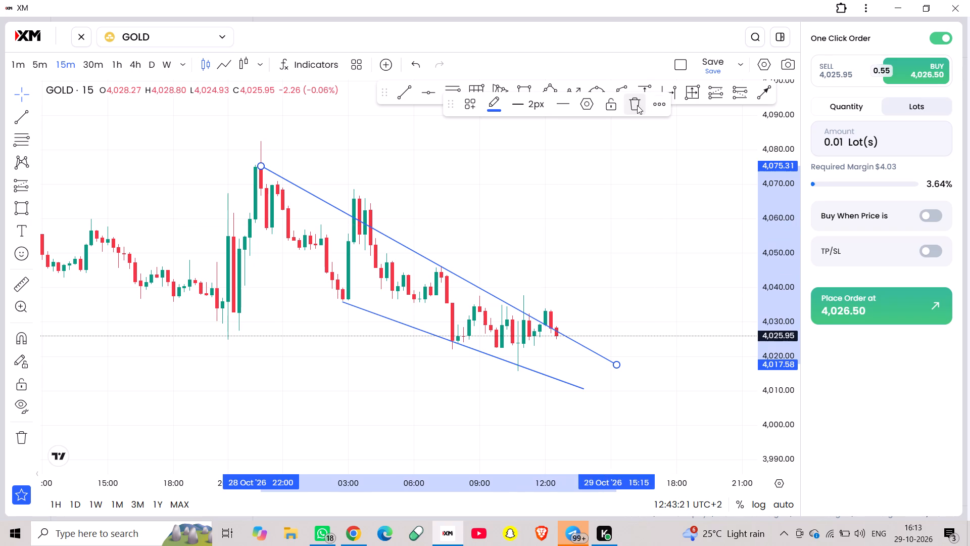
pyautogui.click(637, 105)
pyautogui.click(495, 359)
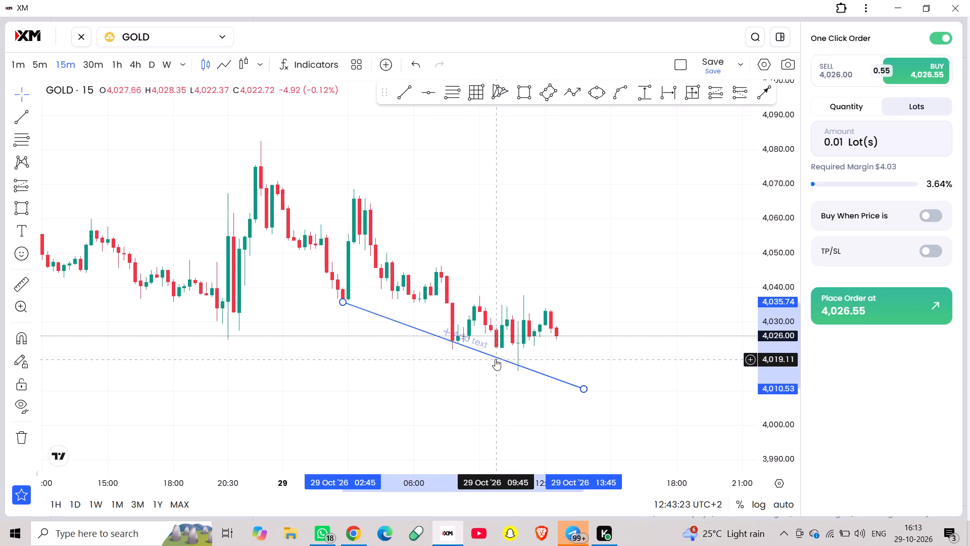
pyautogui.click(634, 111)
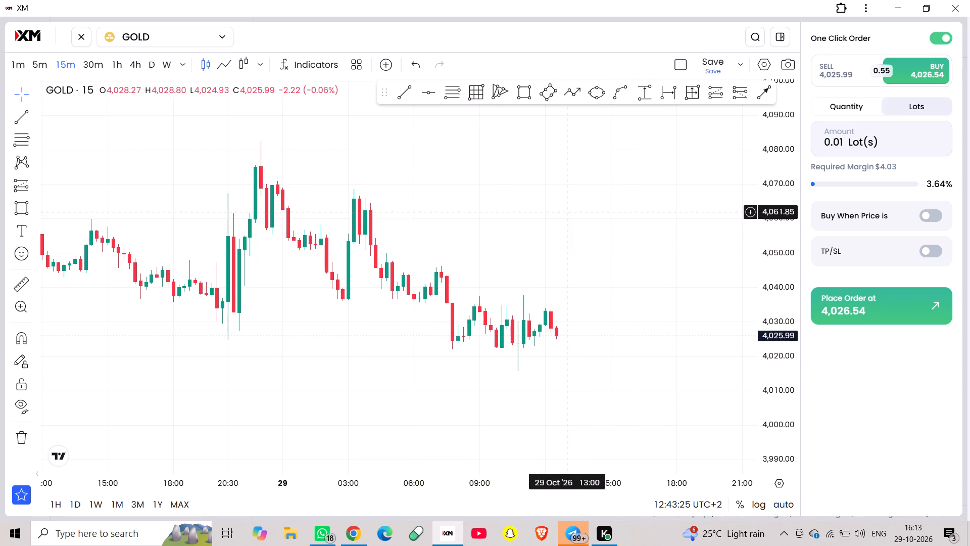
# Examine the GOLD 15-minute price swings from 26 Oct to 29 Oct for a new structure.
pyautogui.scroll(-5, 565, 212)
pyautogui.scroll(1, 565, 212)
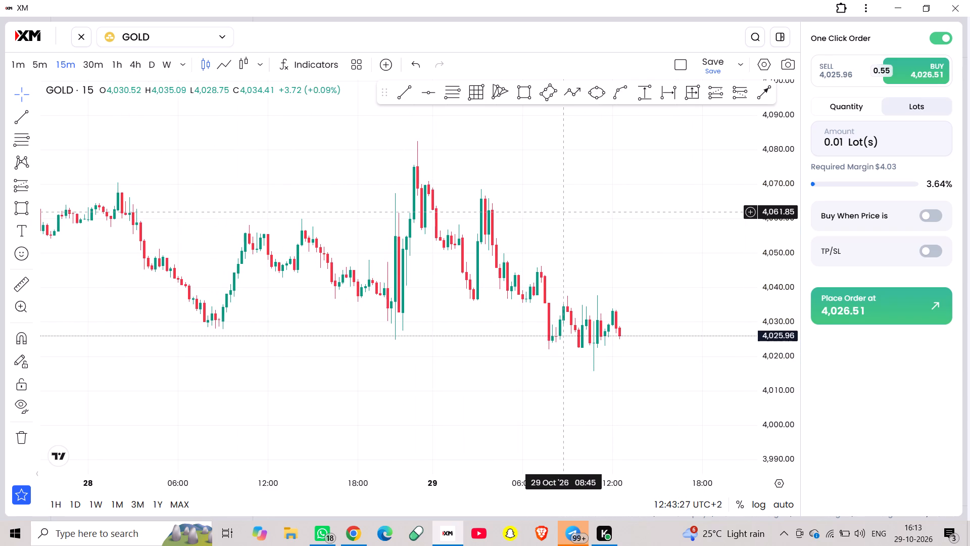
pyautogui.scroll(3, 565, 212)
pyautogui.scroll(-3, 538, 192)
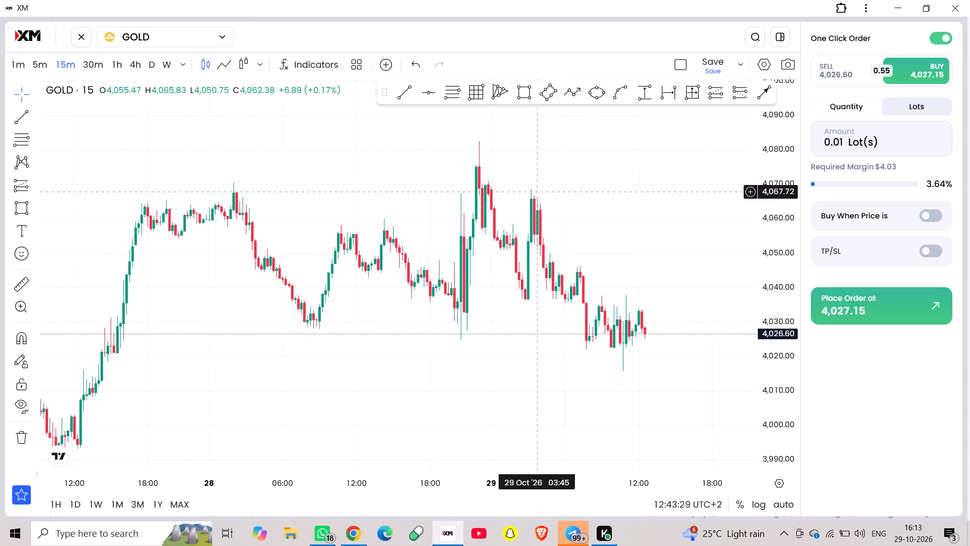
pyautogui.scroll(-1, 538, 192)
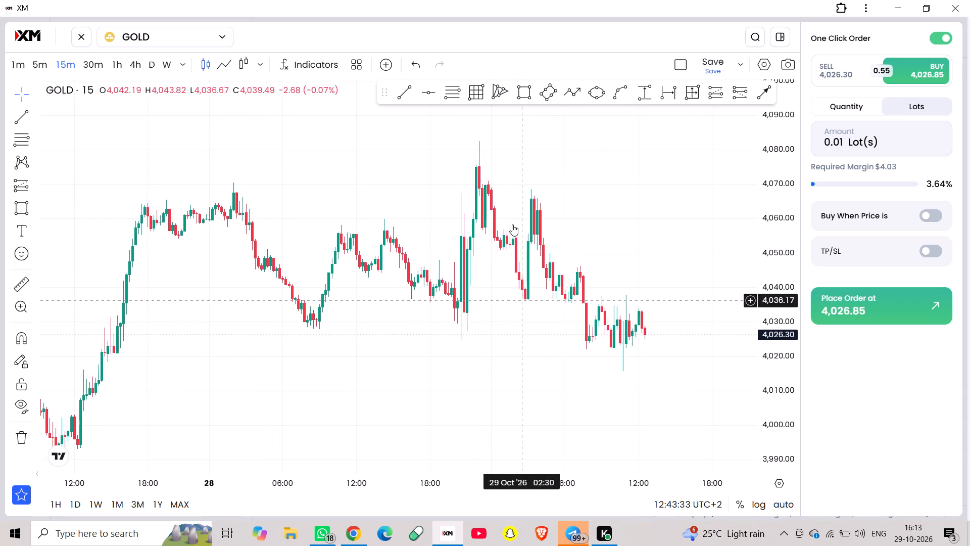
pyautogui.click(327, 177)
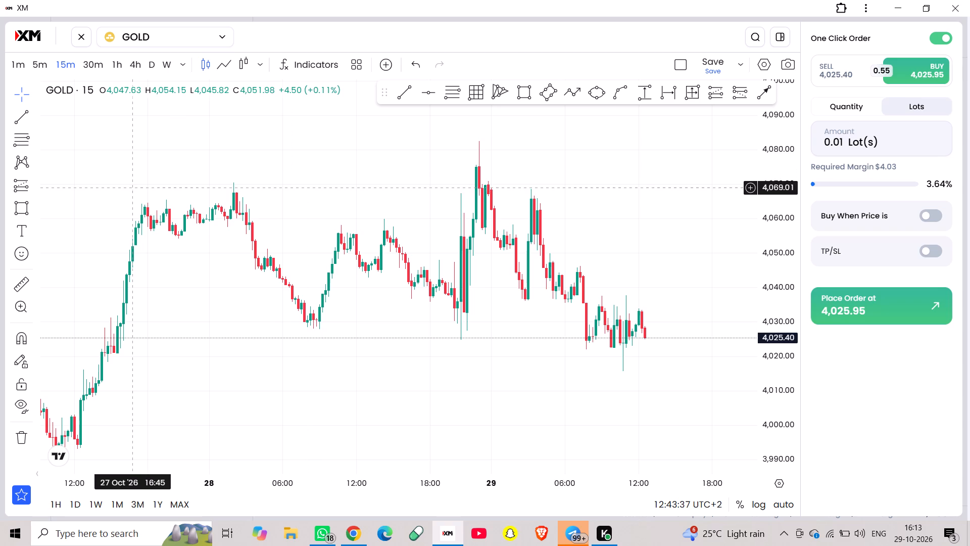
pyautogui.scroll(-5, 168, 197)
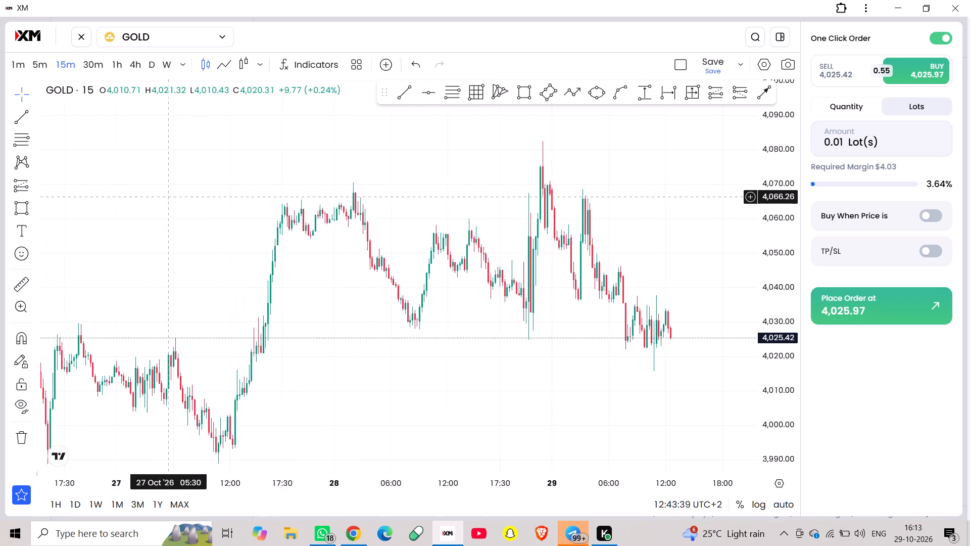
pyautogui.scroll(-1, 168, 197)
pyautogui.moveTo(208, 312); pyautogui.dragTo(266, 253)
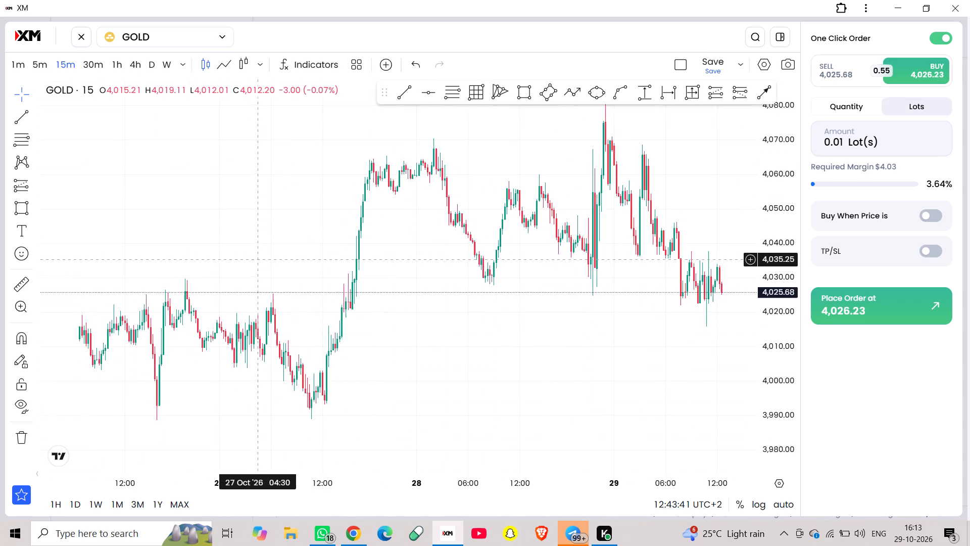
pyautogui.moveTo(266, 253); pyautogui.dragTo(276, 248)
pyautogui.hscroll(-1, 276, 248)
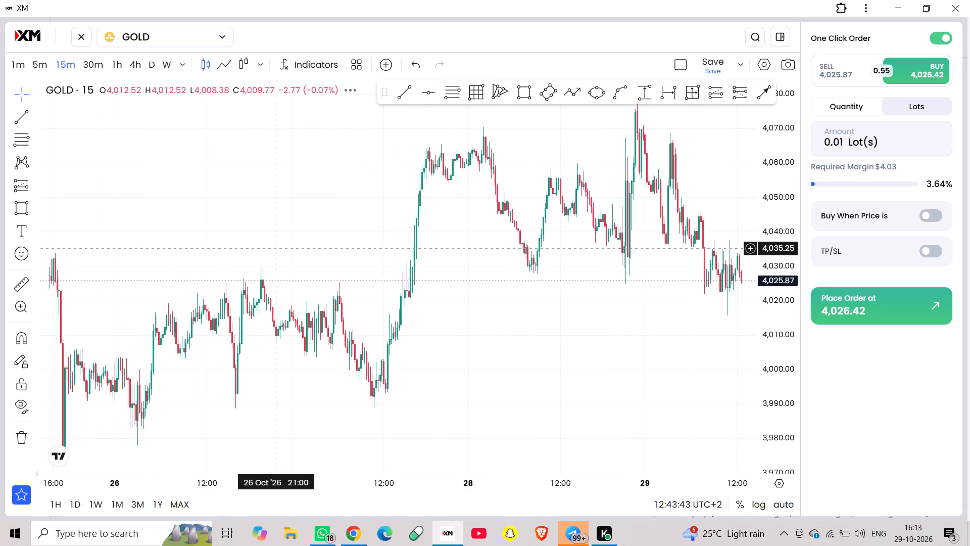
pyautogui.hscroll(-1, 276, 248)
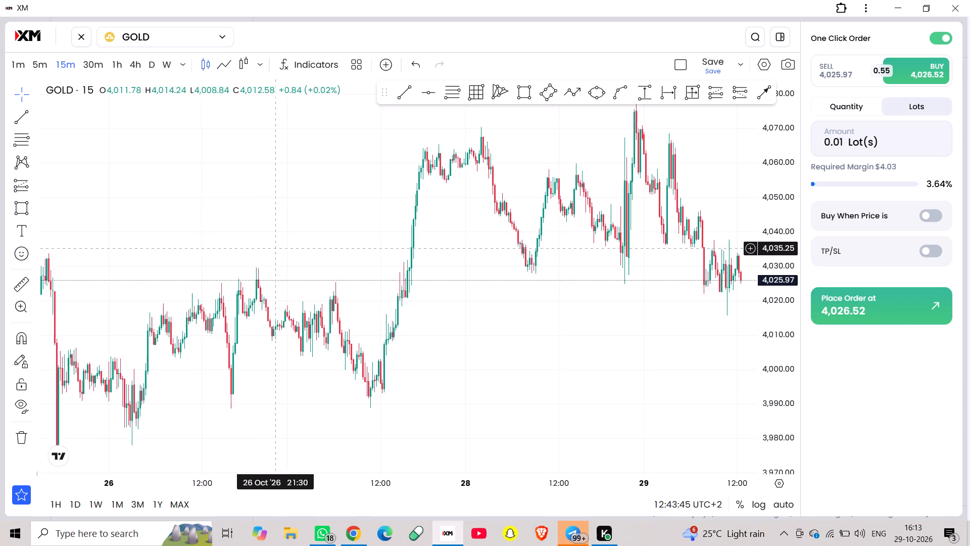
pyautogui.hscroll(-1, 276, 248)
pyautogui.hscroll(1, 276, 248)
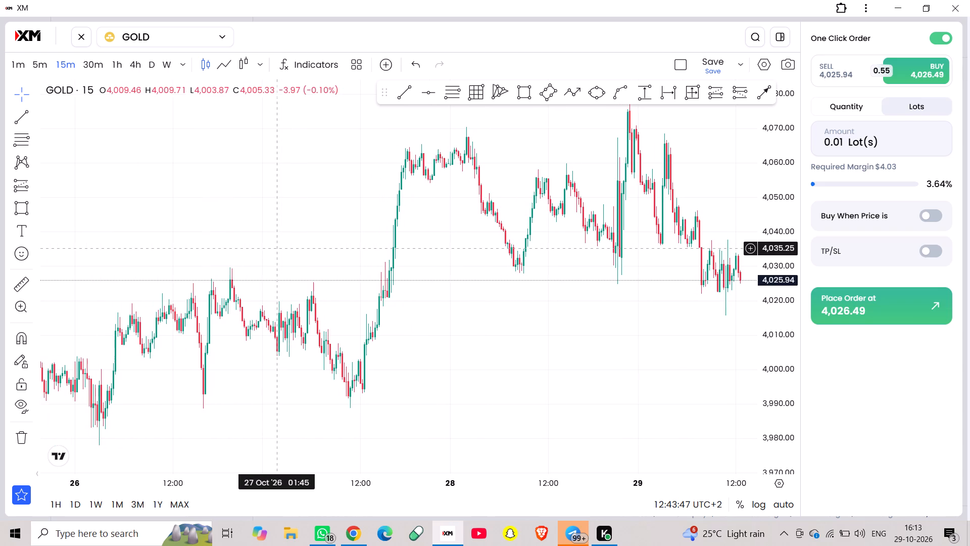
pyautogui.hscroll(1, 276, 248)
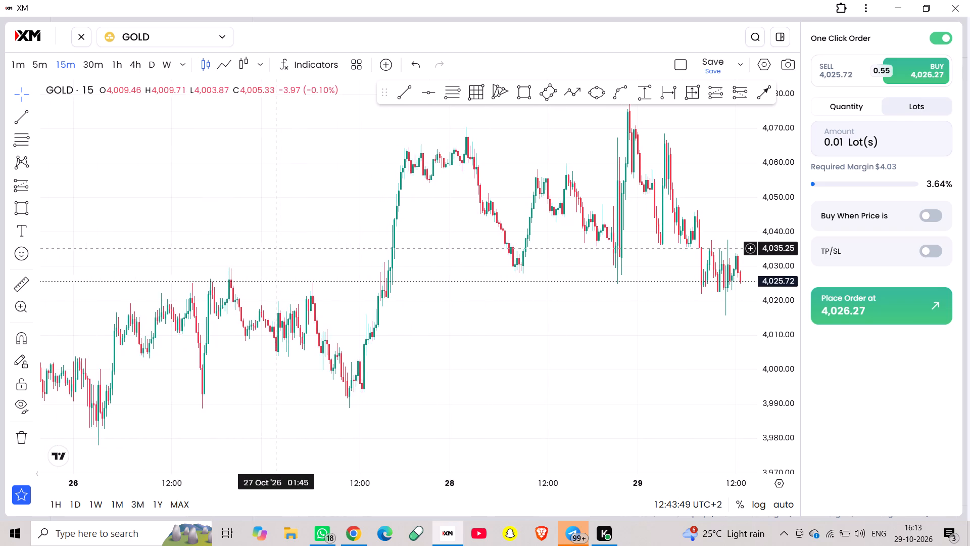
pyautogui.hscroll(1, 276, 248)
pyautogui.scroll(-2, 276, 248)
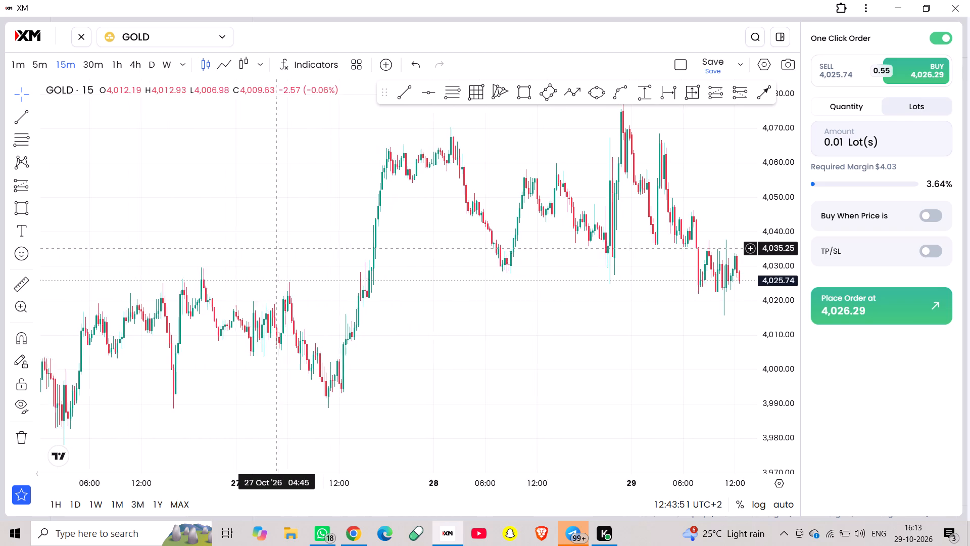
pyautogui.scroll(-4, 276, 248)
# Examine GOLD's earlier 15-minute price history back to 21 Oct, and return to the 28–29 Oct candles.
pyautogui.moveTo(276, 248); pyautogui.dragTo(399, 310)
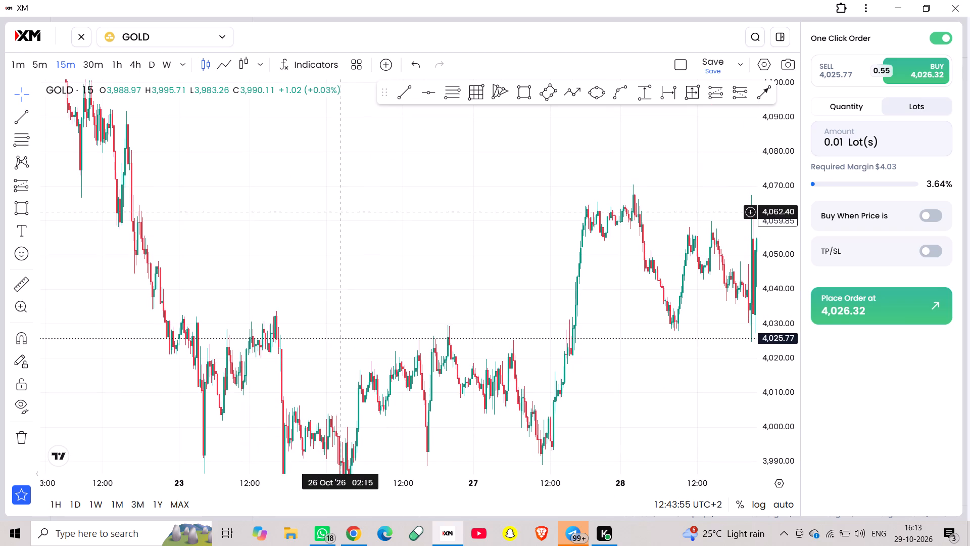
pyautogui.scroll(-4, 777, 372)
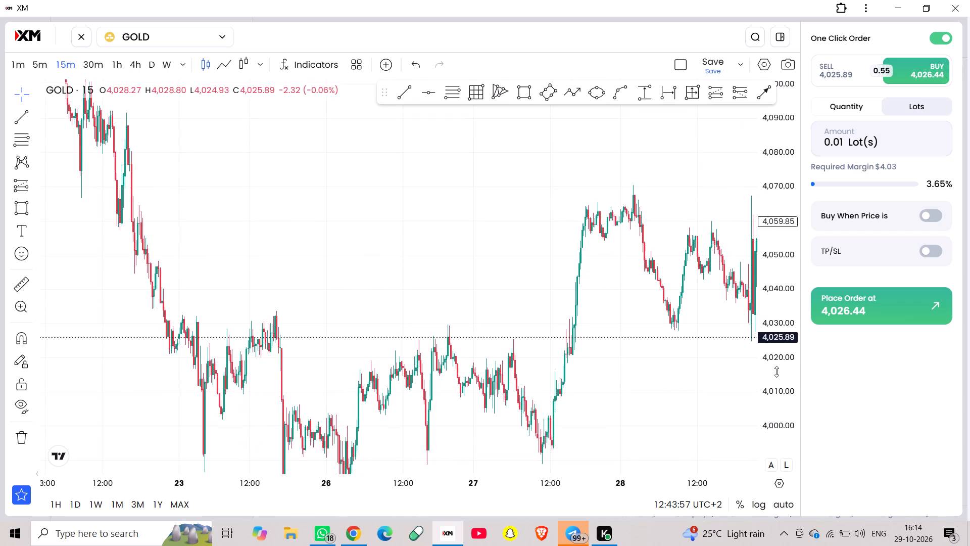
pyautogui.scroll(-9, 777, 372)
pyautogui.hscroll(-1, 330, 168)
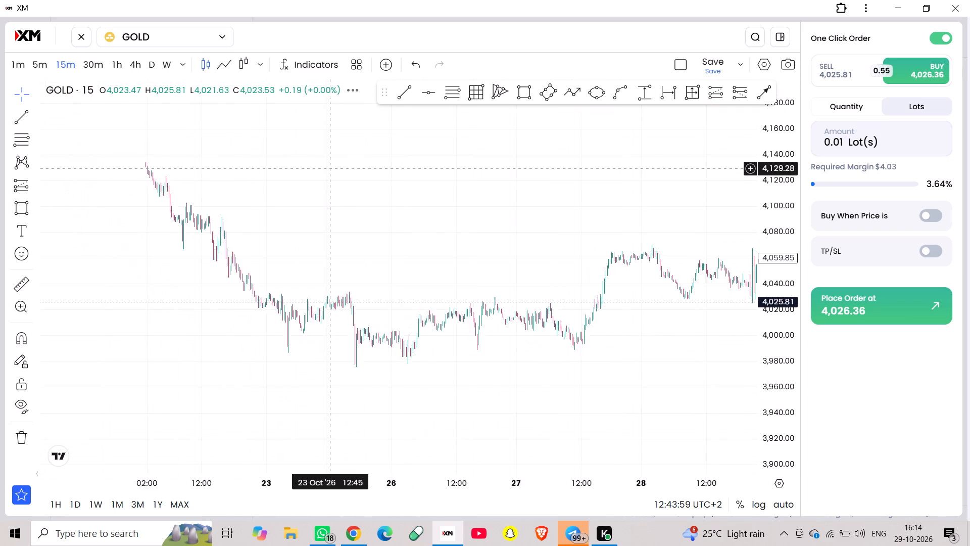
pyautogui.hscroll(-1, 330, 168)
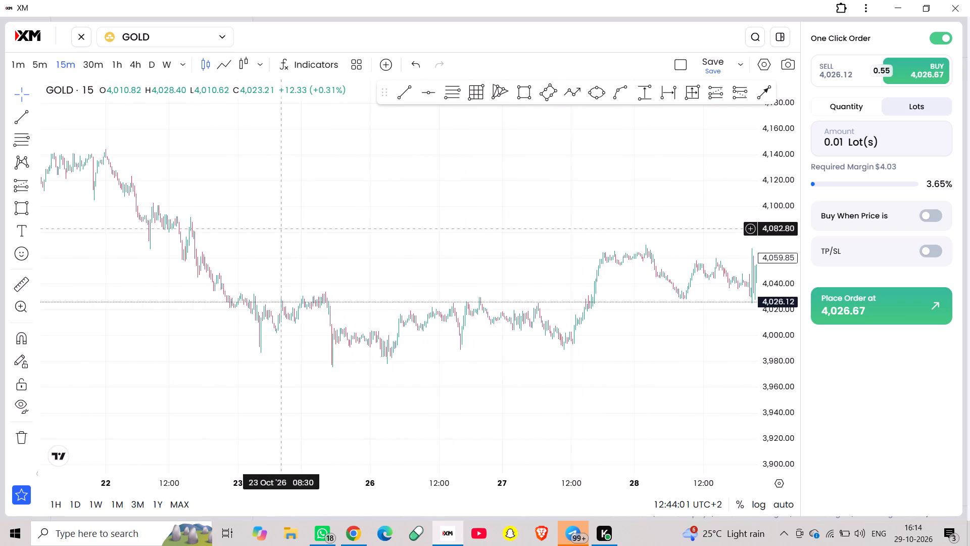
pyautogui.moveTo(280, 223); pyautogui.dragTo(386, 352)
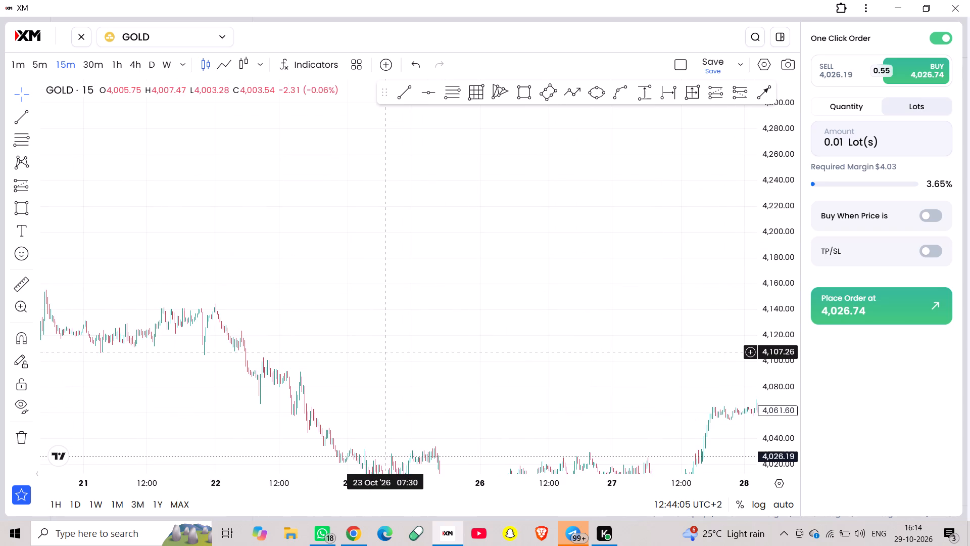
pyautogui.moveTo(352, 305); pyautogui.dragTo(103, 162)
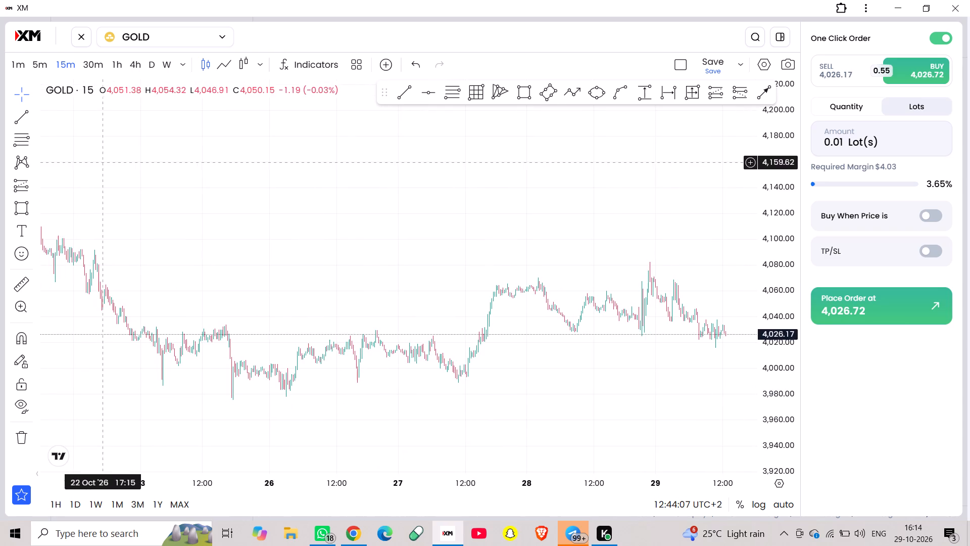
pyautogui.moveTo(488, 277); pyautogui.dragTo(363, 179)
pyautogui.scroll(7, 363, 179)
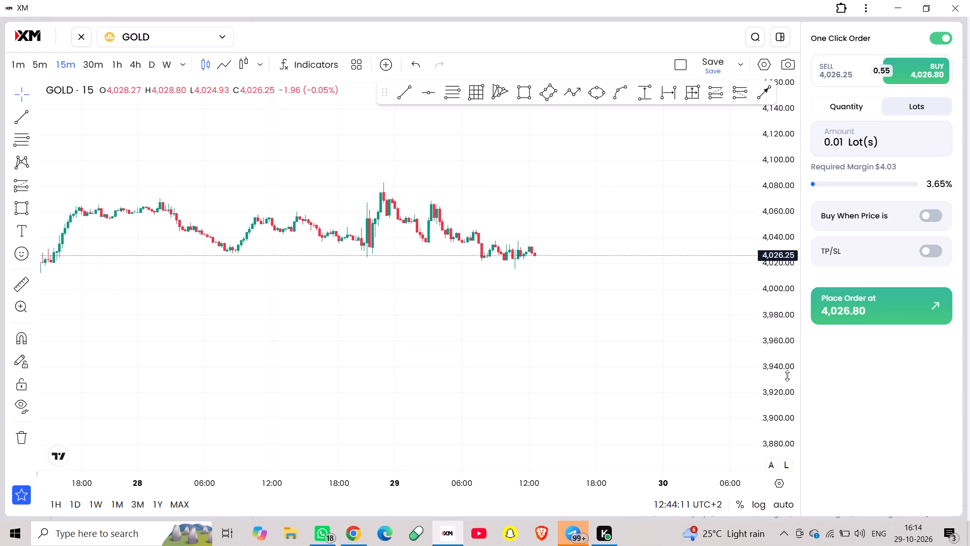
pyautogui.scroll(4, 775, 374)
pyautogui.hscroll(-2, 775, 374)
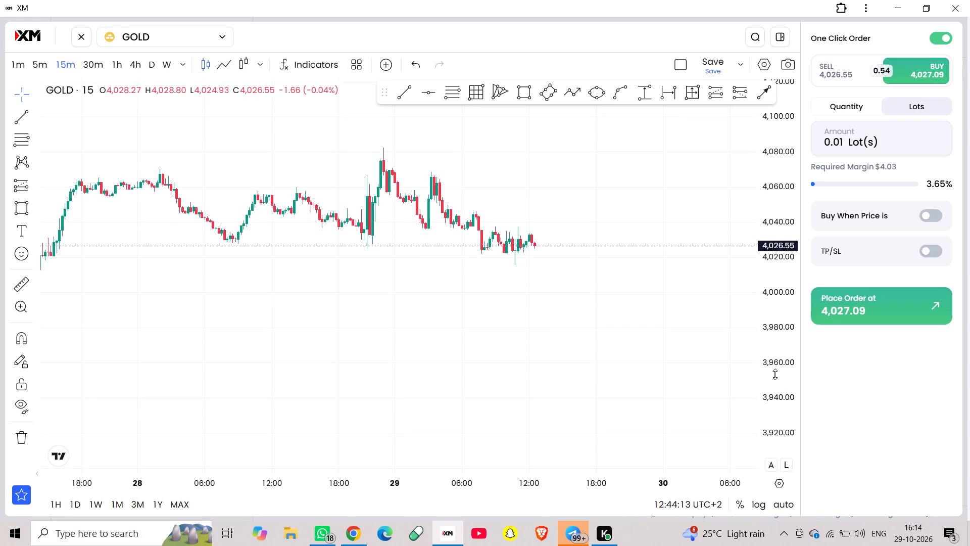
pyautogui.hscroll(-3, 775, 374)
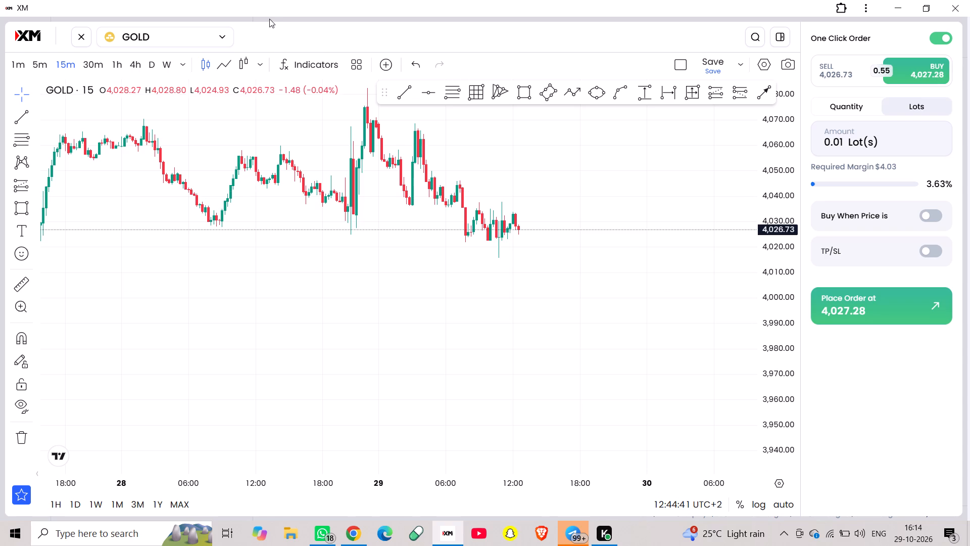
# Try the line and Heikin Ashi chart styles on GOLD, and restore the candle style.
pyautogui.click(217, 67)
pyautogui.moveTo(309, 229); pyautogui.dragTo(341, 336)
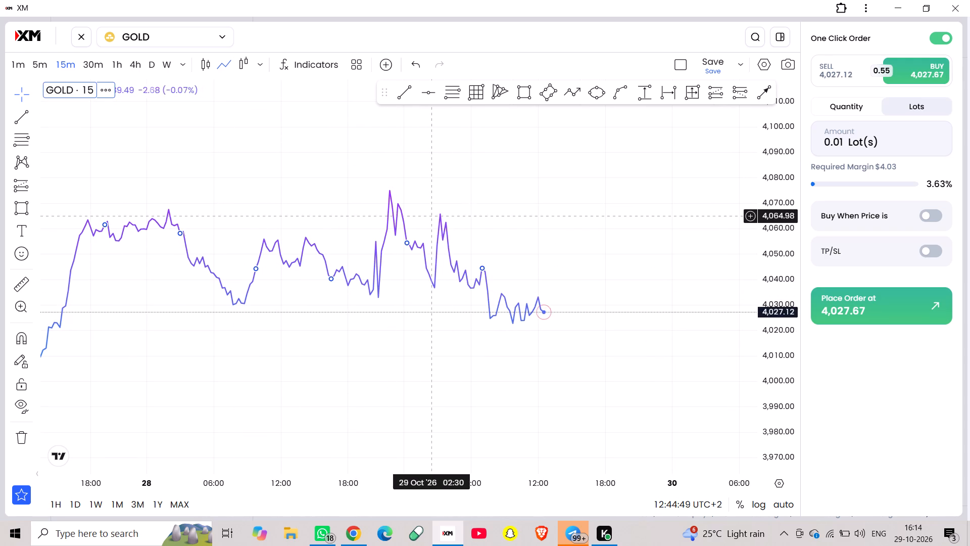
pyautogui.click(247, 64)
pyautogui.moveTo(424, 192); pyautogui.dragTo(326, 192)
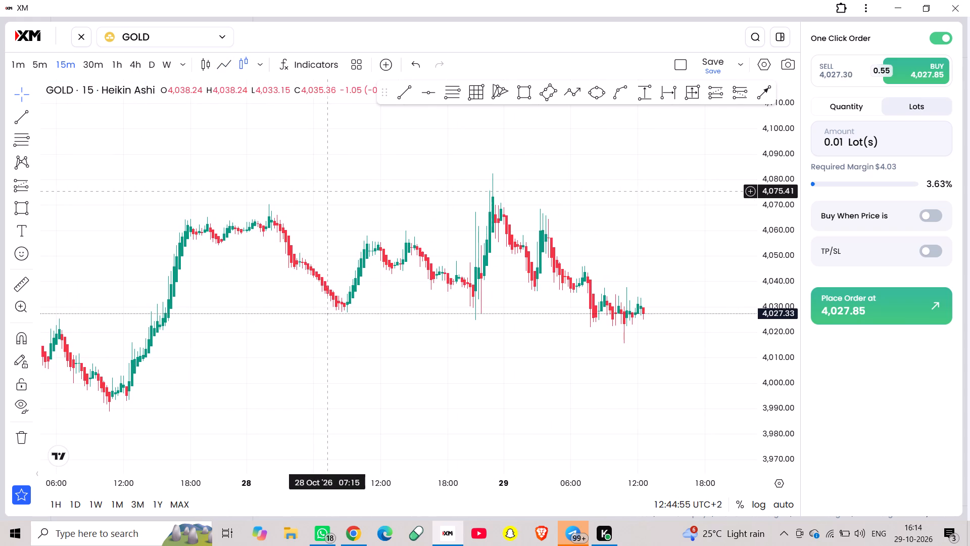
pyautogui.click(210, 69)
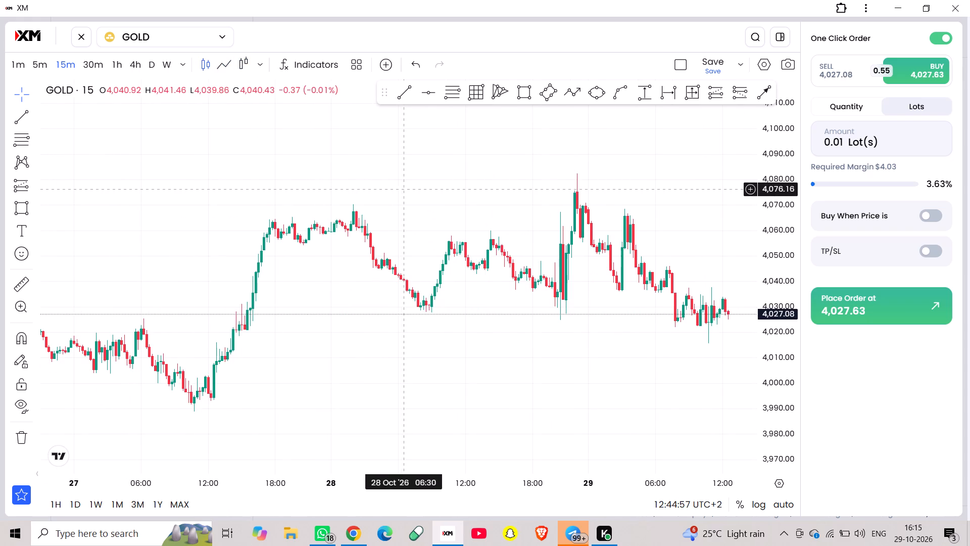
# Draw an upper trend line over the GOLD highs from 28 Oct 10:15 at about 4,055 to 29 Oct 16:15 at about 4,078.
pyautogui.hscroll(-1, 400, 188)
pyautogui.scroll(1, 400, 188)
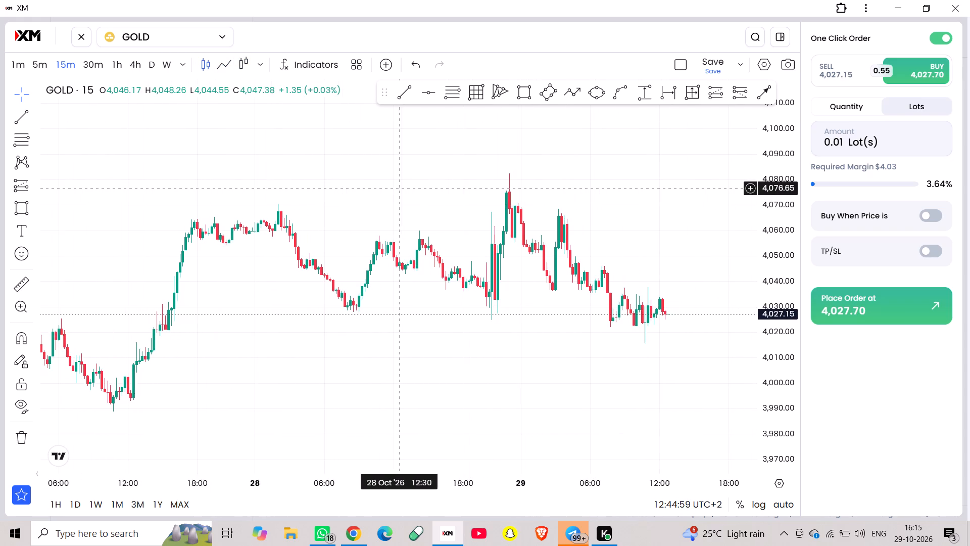
pyautogui.scroll(1, 400, 188)
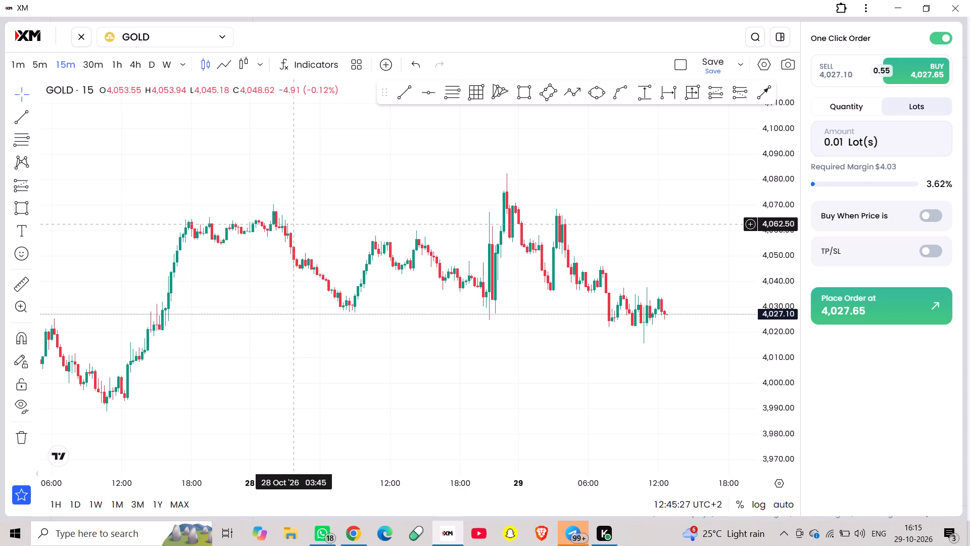
pyautogui.click(406, 89)
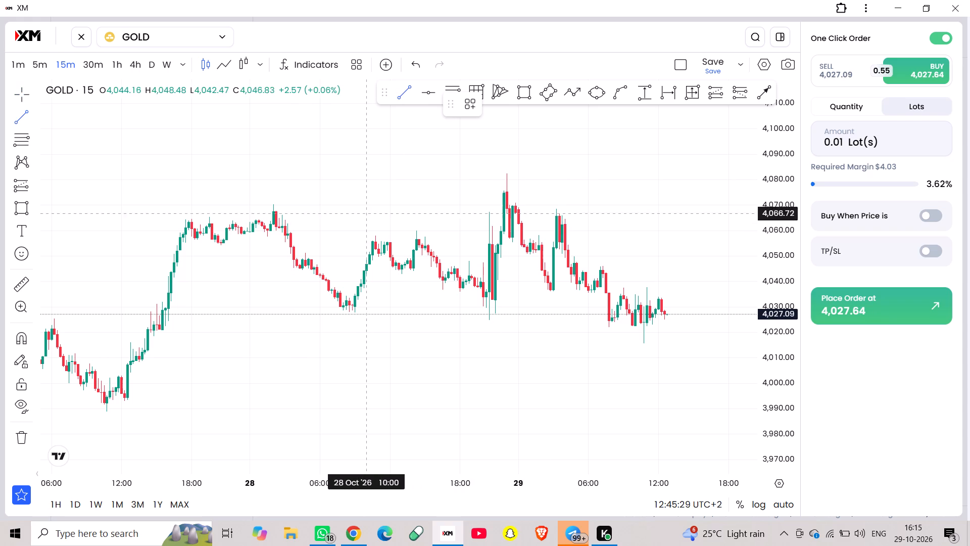
pyautogui.click(370, 243)
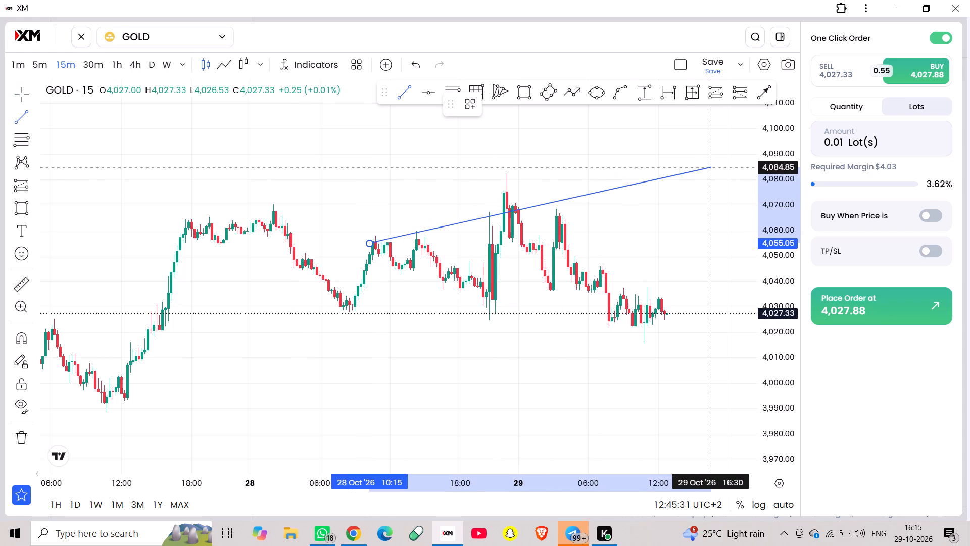
pyautogui.click(708, 184)
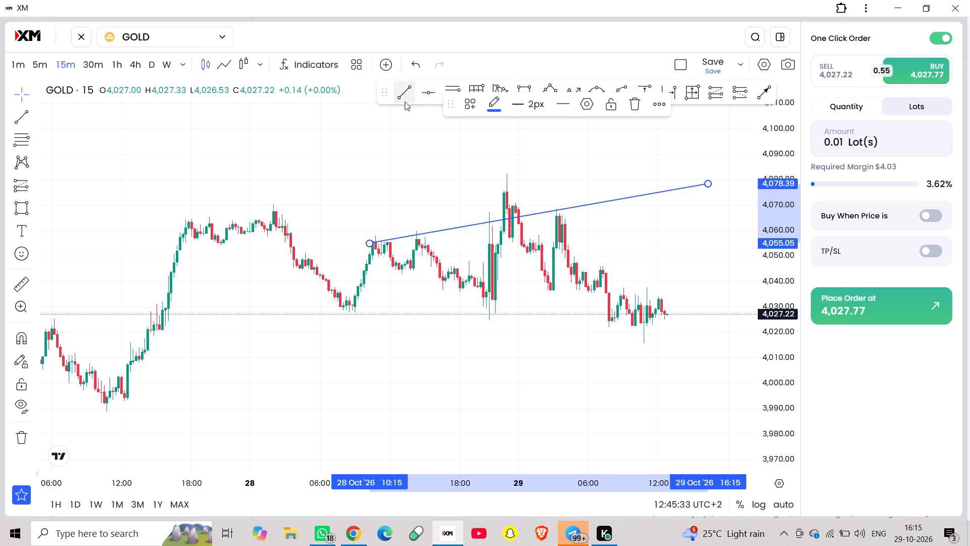
# Draw a lower trend line under the GOLD lows from 28 Oct 09:00 at about 4,029 to 29 Oct 18:15 at about 4,051.
pyautogui.click(404, 104)
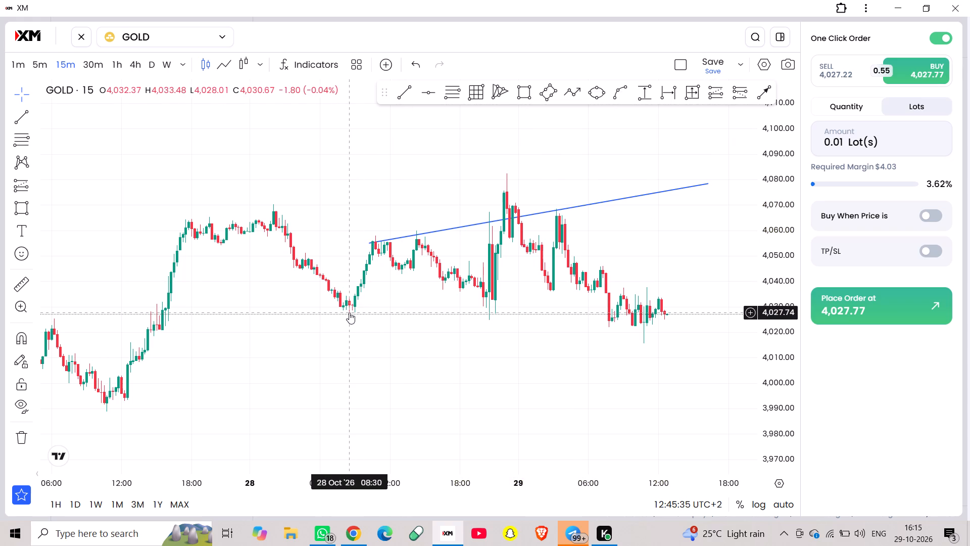
pyautogui.click(356, 309)
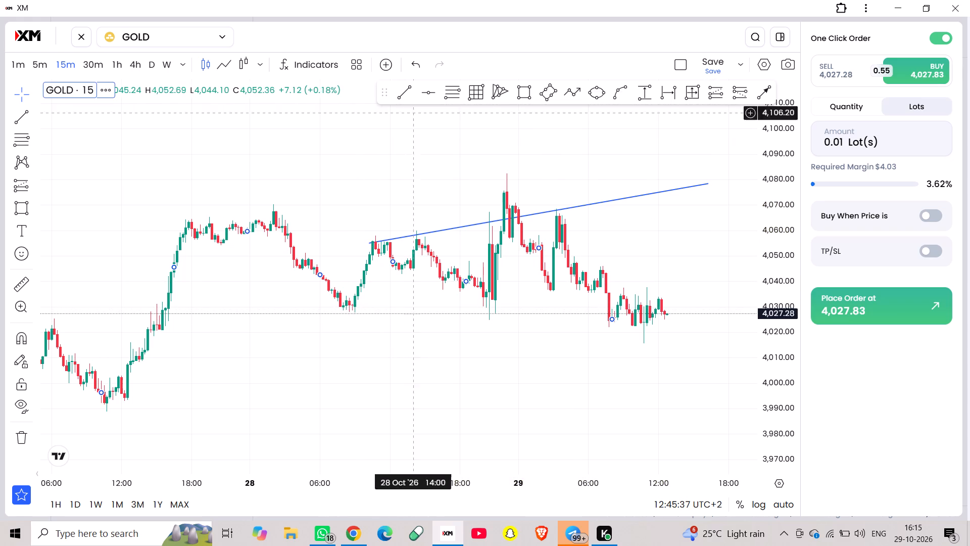
pyautogui.click(408, 95)
pyautogui.click(354, 308)
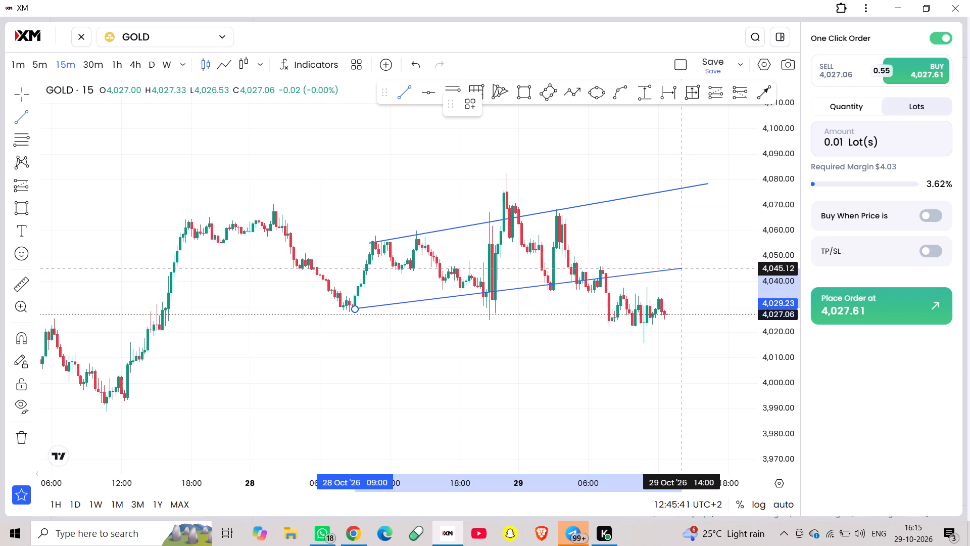
pyautogui.click(730, 254)
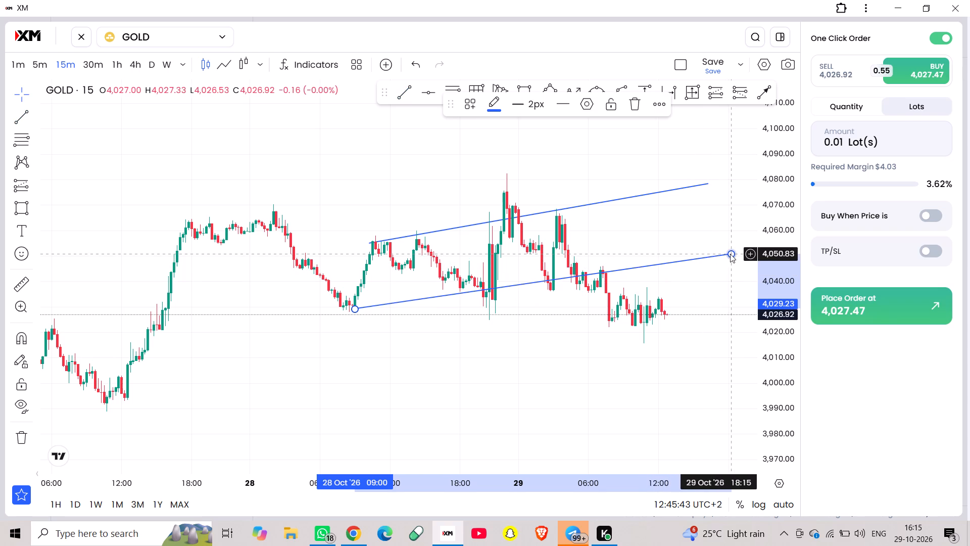
pyautogui.click(482, 170)
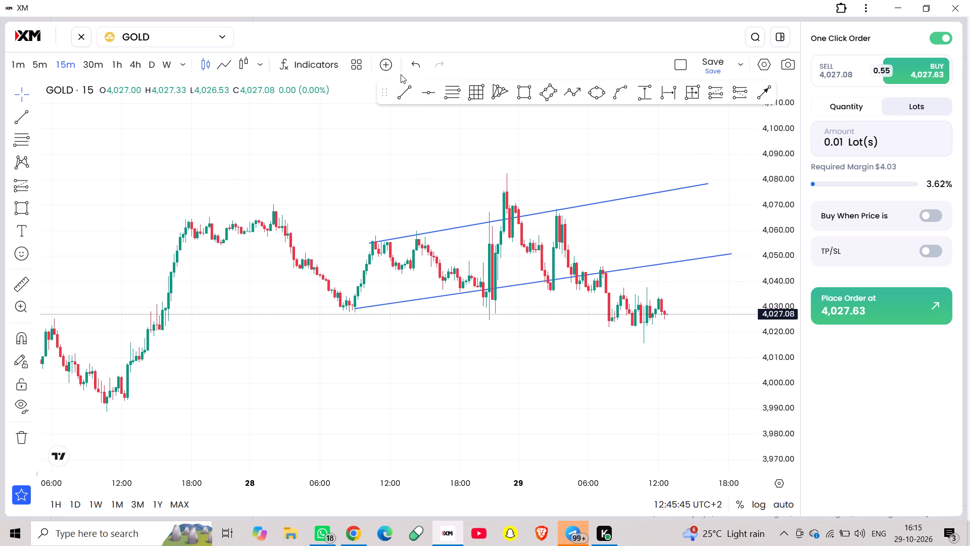
# Draw a vertical trend line at 28 Oct 02:15 from about 4,068 down to about 4,031, and move it to 29 Oct 03:45.
pyautogui.click(405, 91)
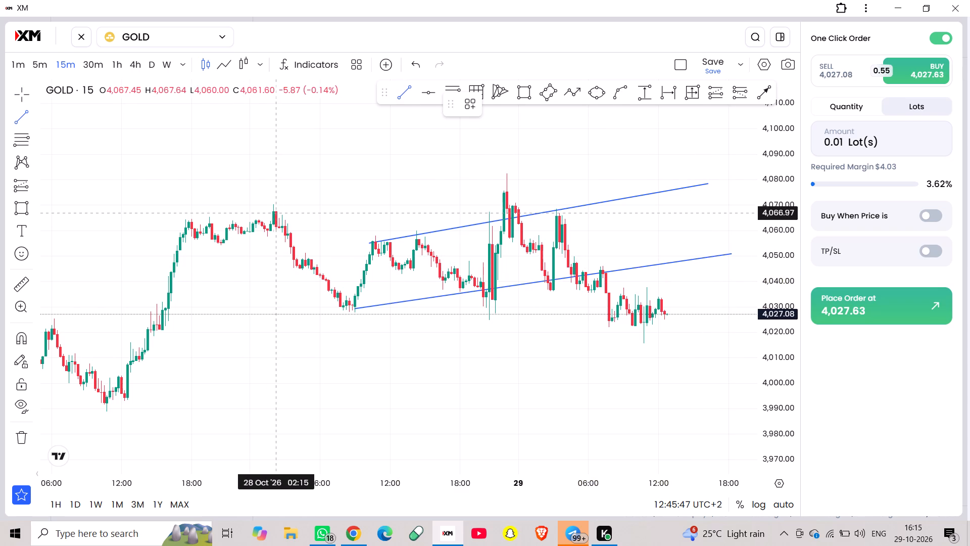
pyautogui.click(276, 211)
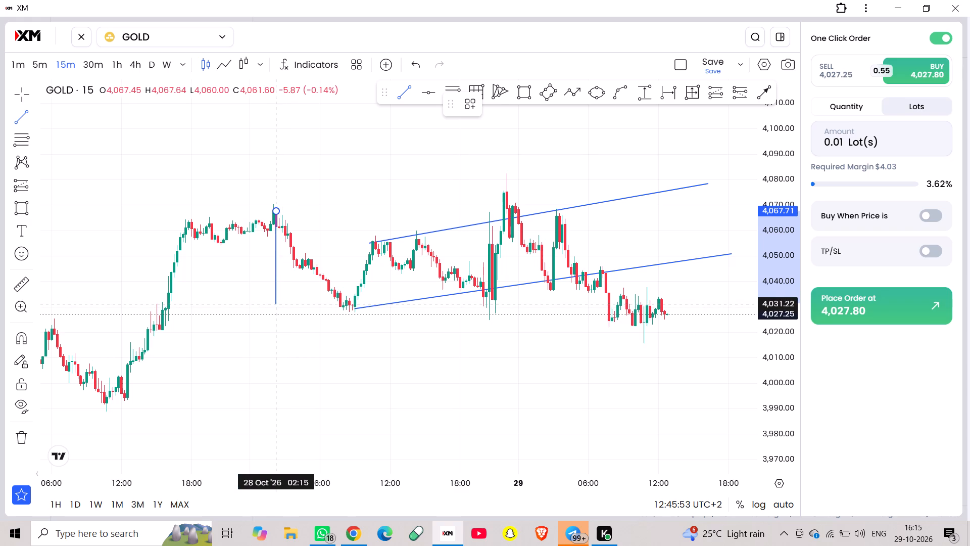
pyautogui.click(277, 304)
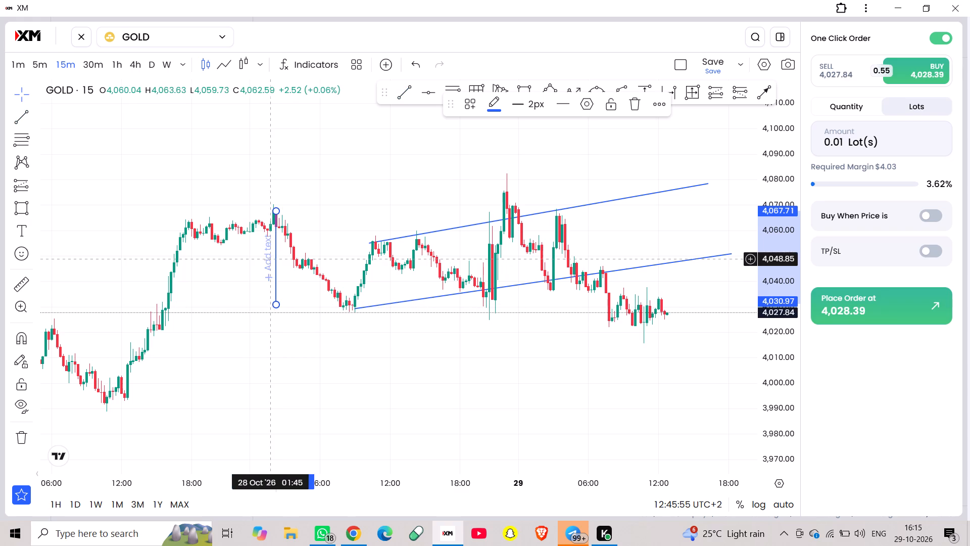
pyautogui.moveTo(275, 260); pyautogui.dragTo(565, 278)
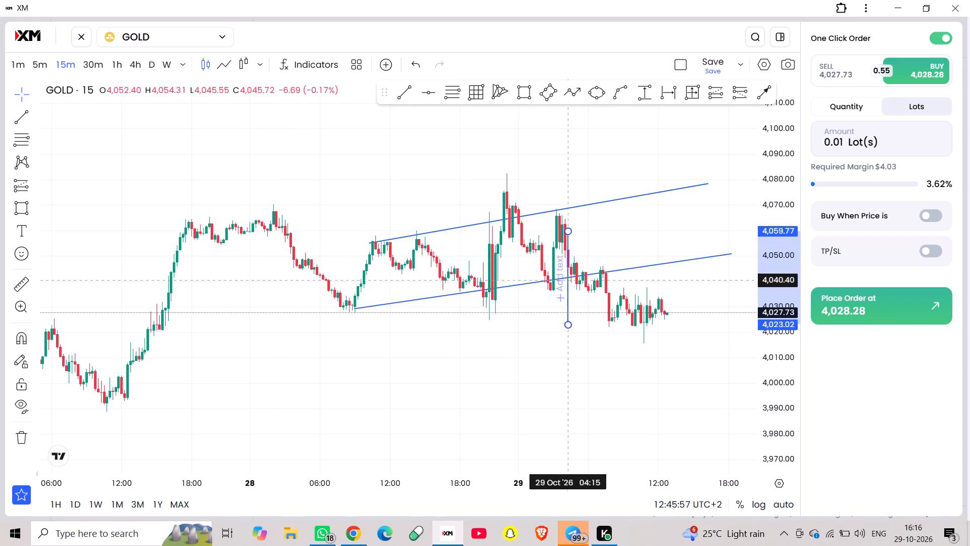
pyautogui.moveTo(565, 278); pyautogui.dragTo(562, 269)
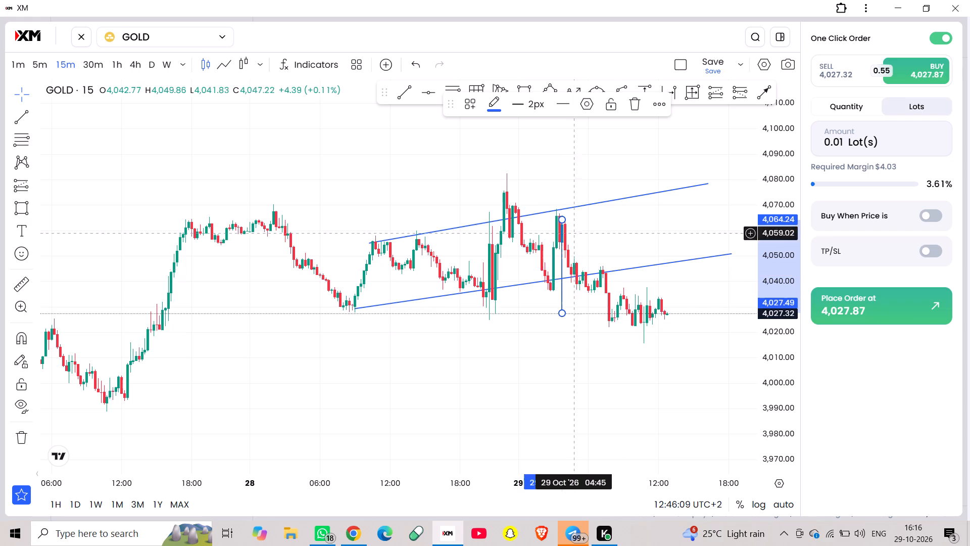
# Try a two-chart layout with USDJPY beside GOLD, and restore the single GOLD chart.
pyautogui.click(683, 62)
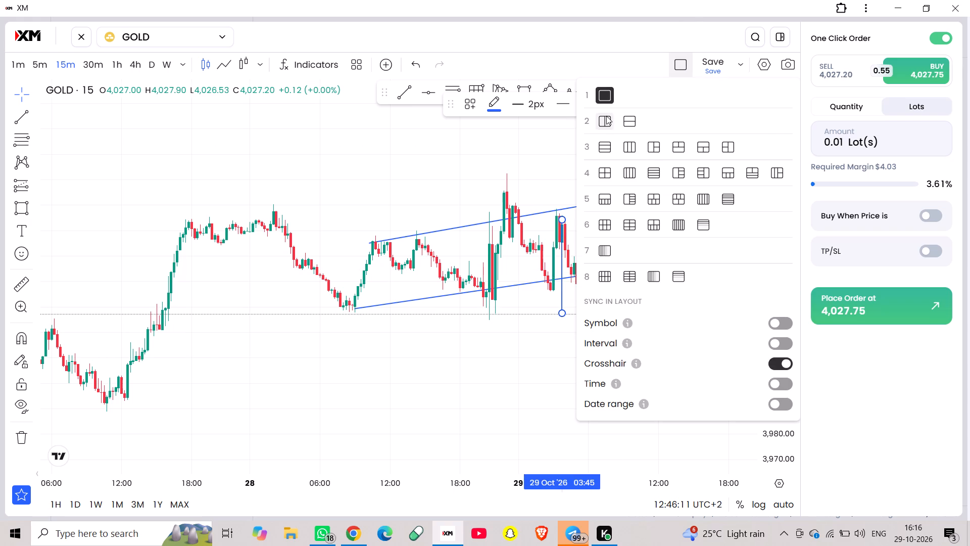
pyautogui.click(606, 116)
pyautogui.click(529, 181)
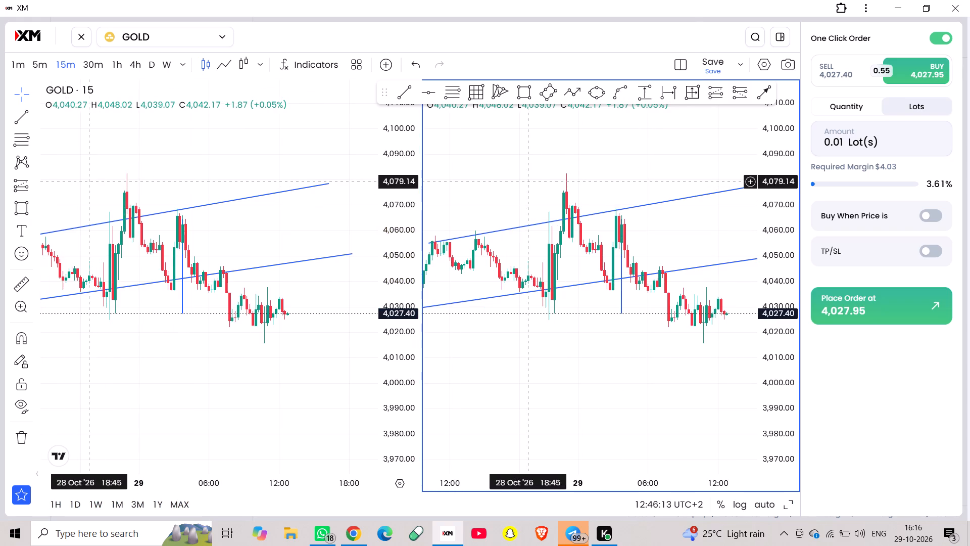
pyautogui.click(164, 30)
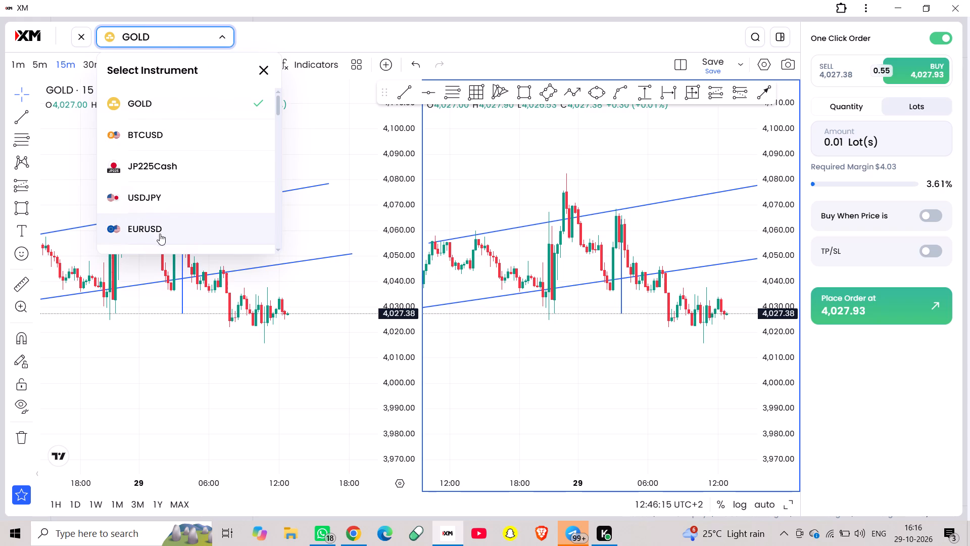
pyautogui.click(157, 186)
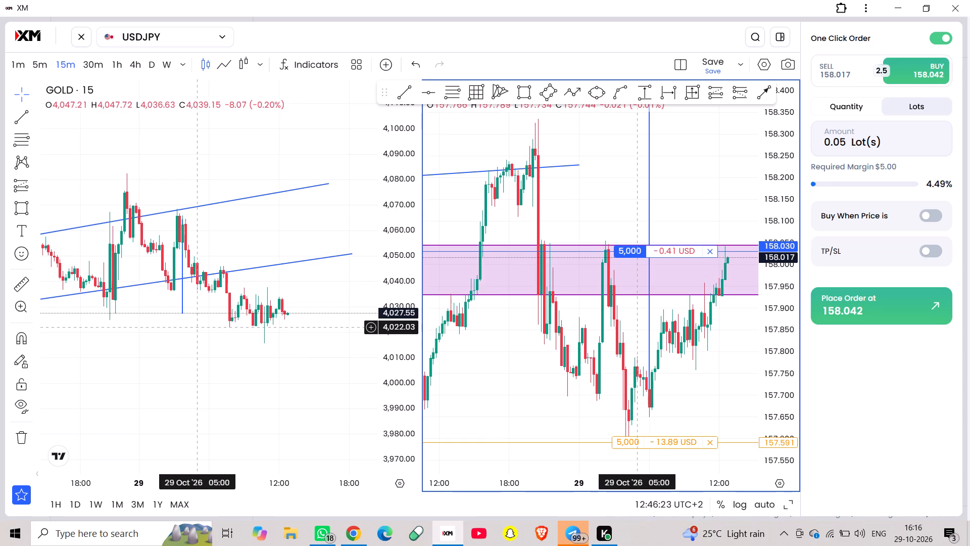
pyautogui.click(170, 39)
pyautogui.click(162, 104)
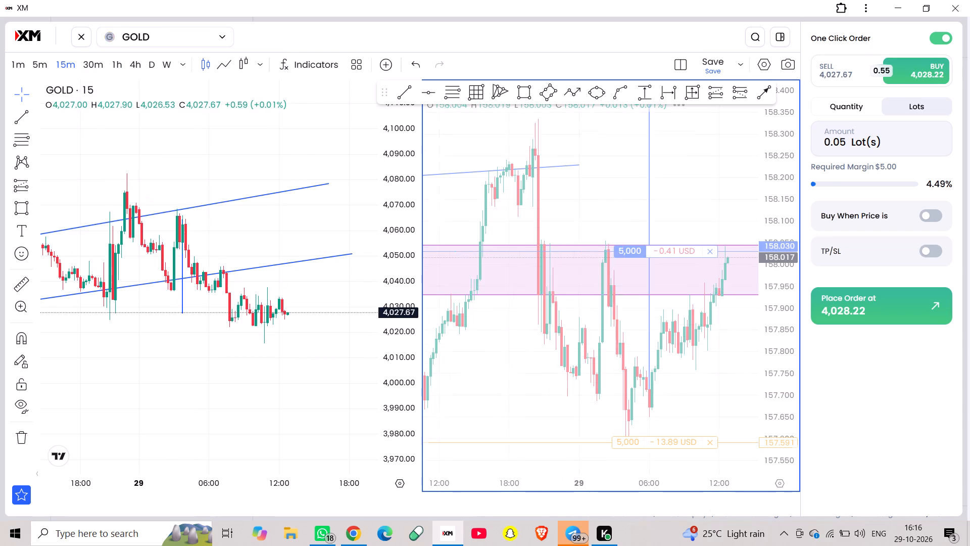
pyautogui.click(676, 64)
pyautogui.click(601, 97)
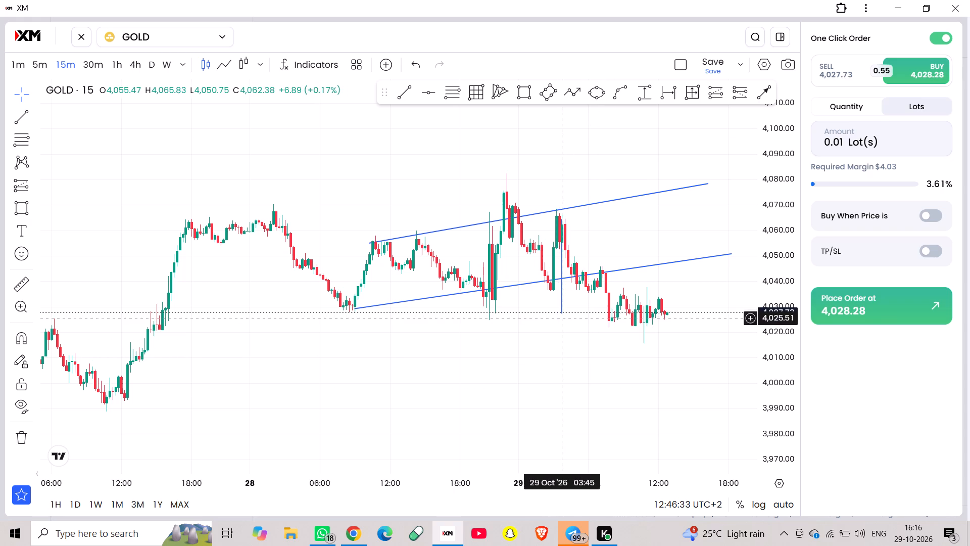
# Move the vertical line below the channel to 29 Oct 09:15, spanning about 4,035 to 3,999, as the projected drop.
pyautogui.click(562, 261)
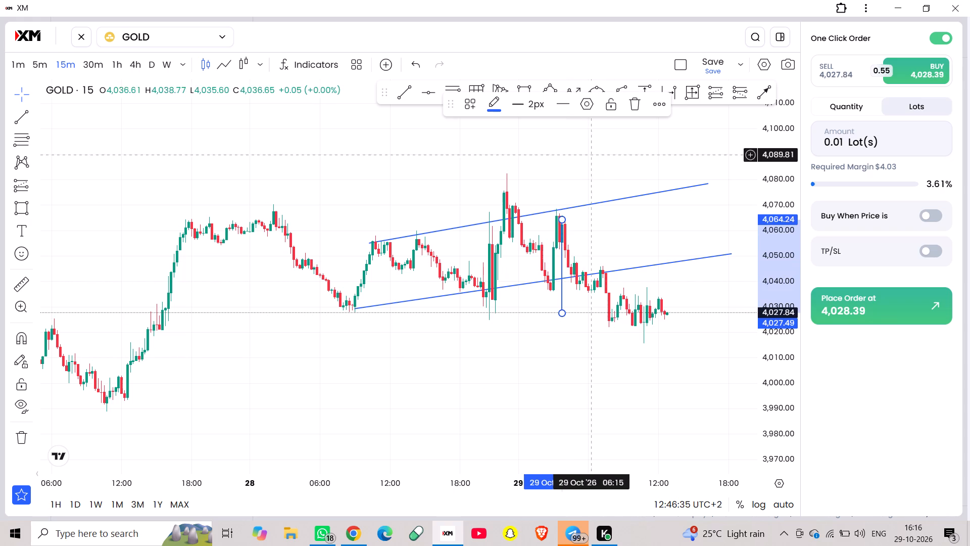
pyautogui.click(658, 108)
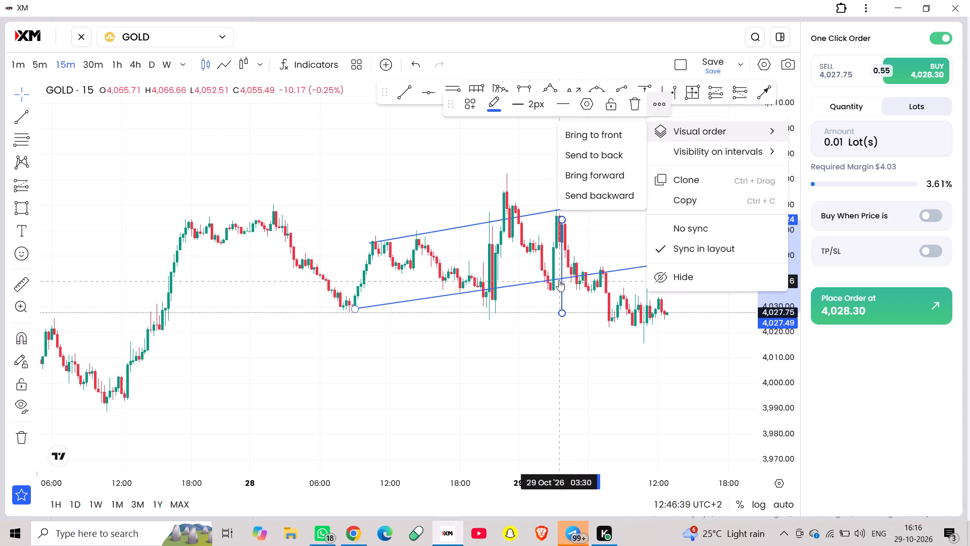
pyautogui.moveTo(561, 276); pyautogui.dragTo(605, 327)
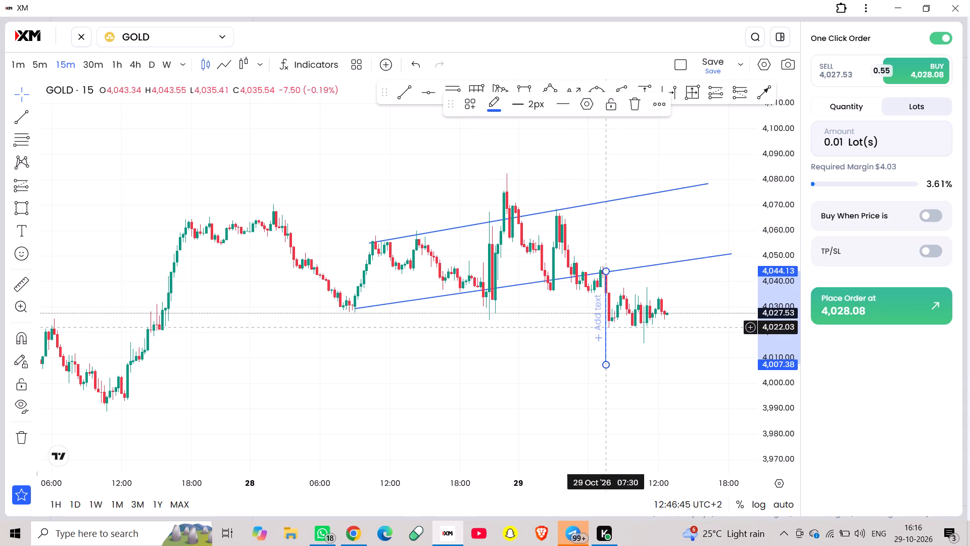
pyautogui.moveTo(605, 327); pyautogui.dragTo(623, 349)
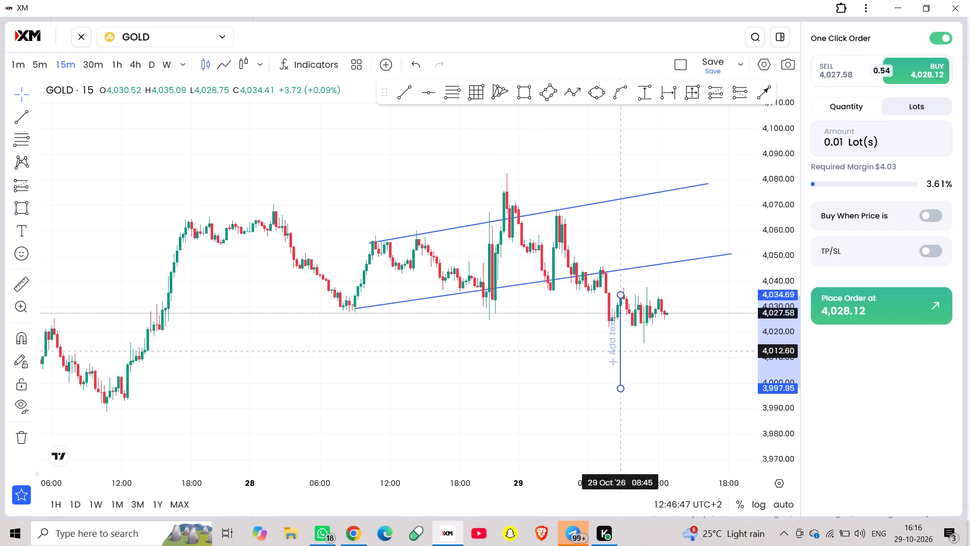
pyautogui.moveTo(623, 349); pyautogui.dragTo(626, 349)
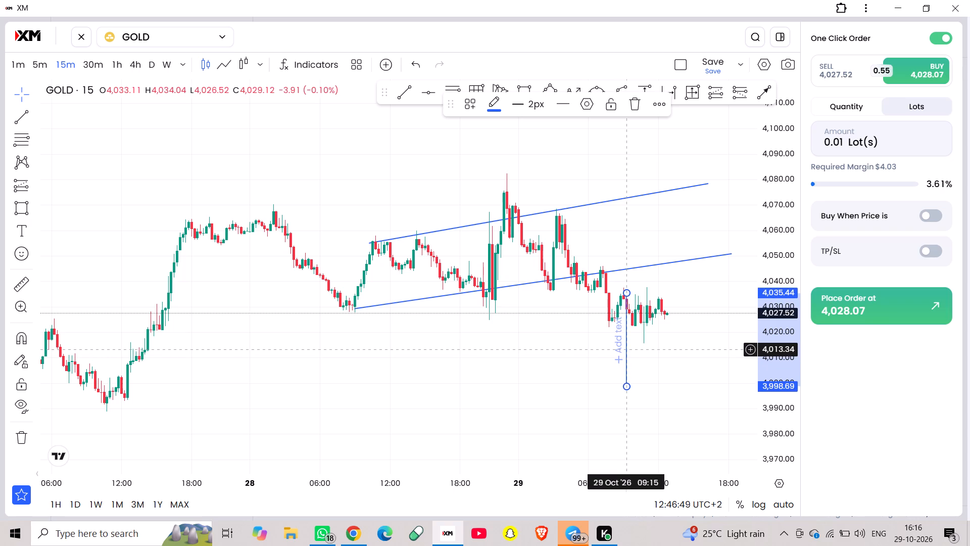
# Draw a short position at 29 Oct 12:15 with entry about 4,028, target about 3,999.68 and stop about 4,038.17.
pyautogui.scroll(3, 626, 349)
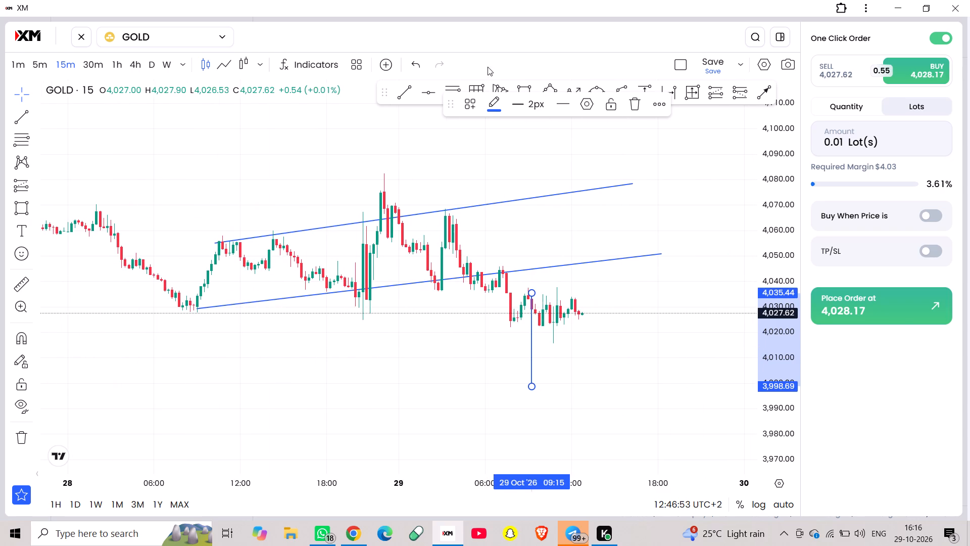
pyautogui.click(735, 94)
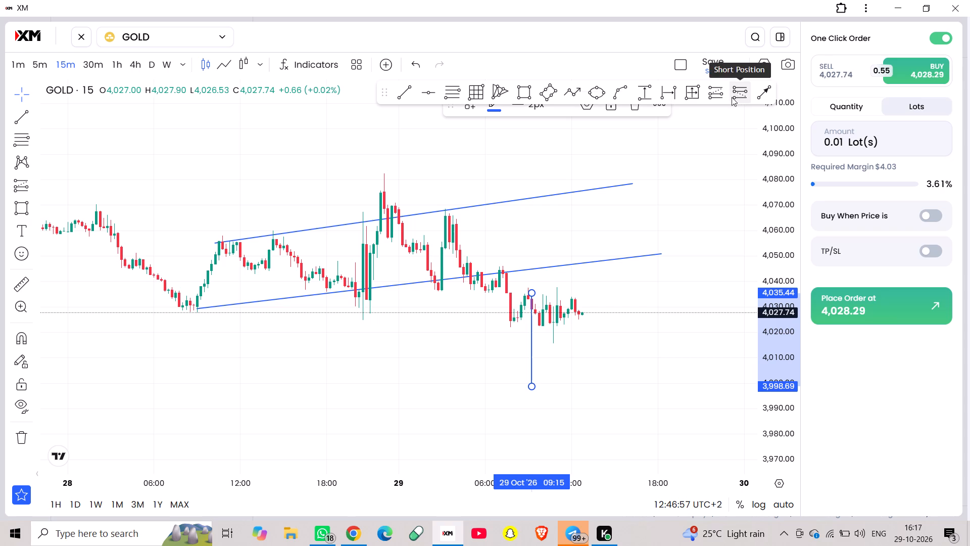
pyautogui.click(575, 312)
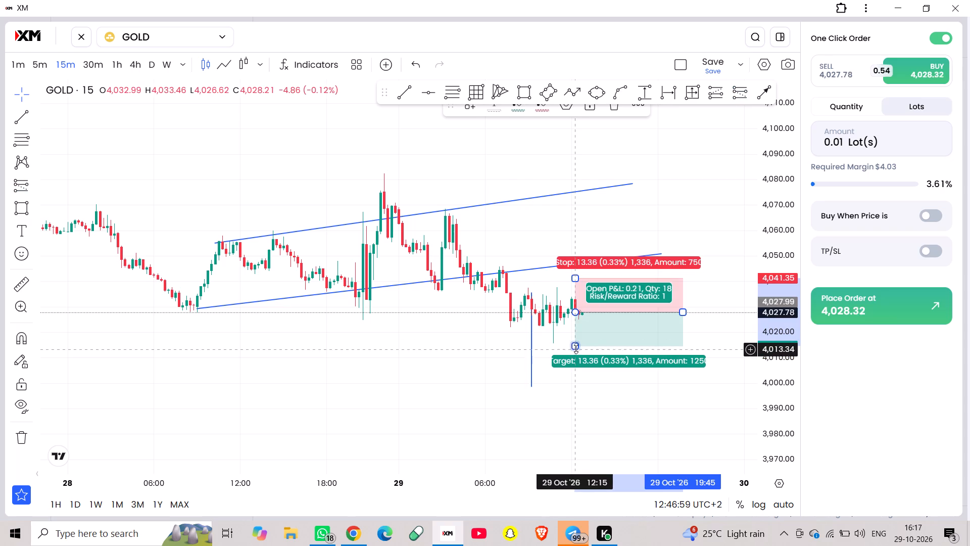
pyautogui.moveTo(576, 347); pyautogui.dragTo(575, 384)
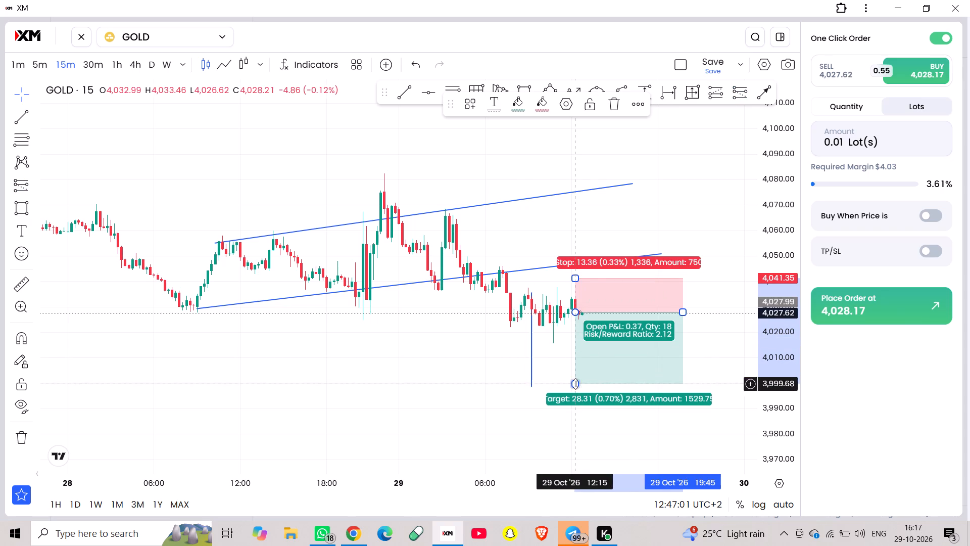
pyautogui.moveTo(574, 276); pyautogui.dragTo(577, 281)
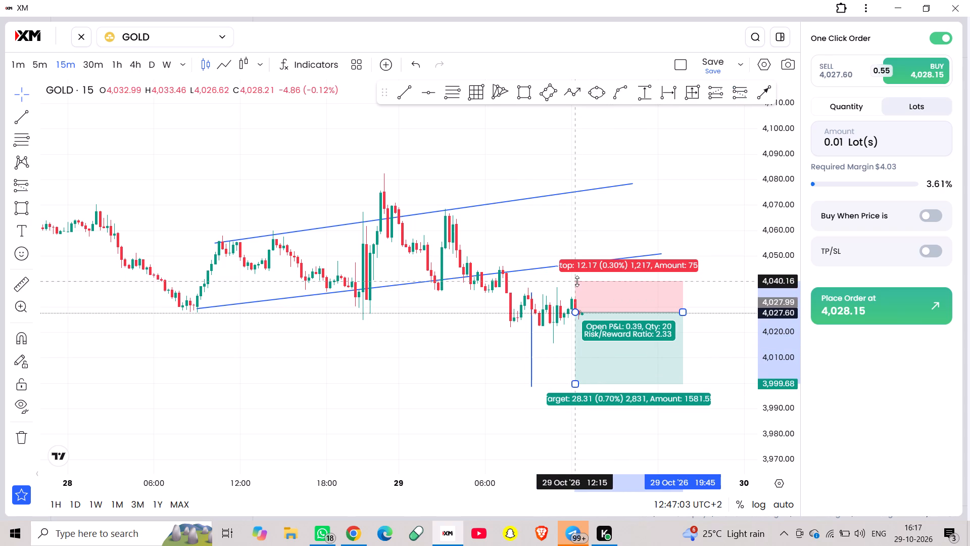
pyautogui.moveTo(577, 281); pyautogui.dragTo(578, 286)
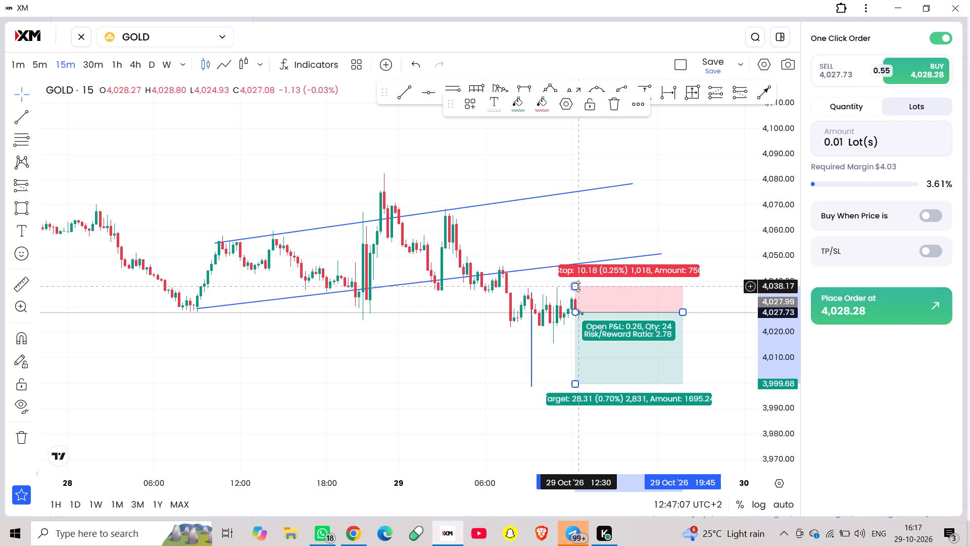
# Place a market sell order for 0.01 lots of GOLD.
pyautogui.click(838, 69)
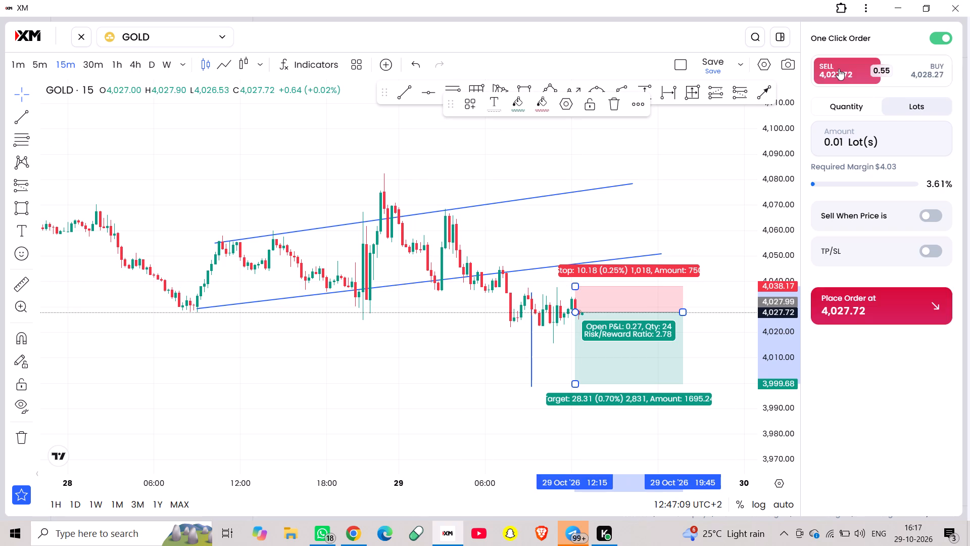
pyautogui.click(877, 299)
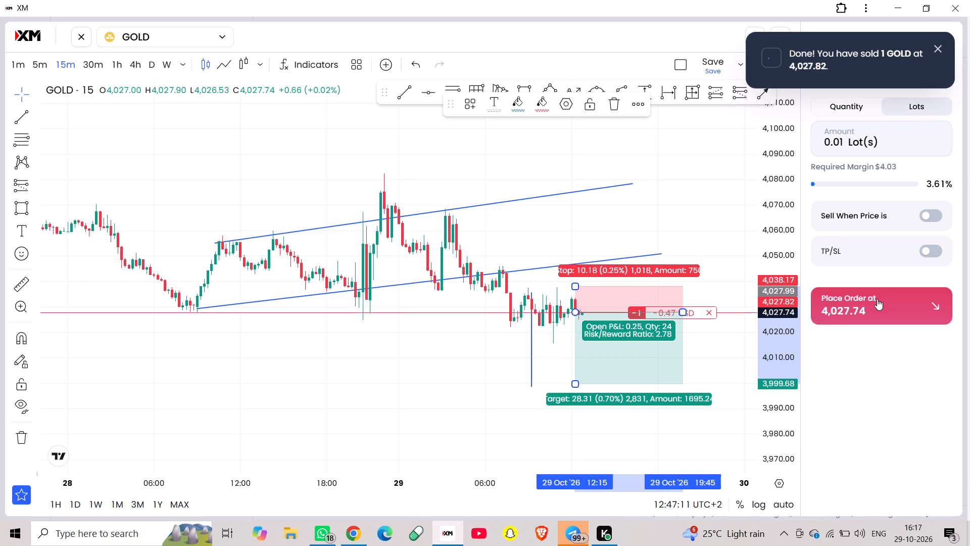
# Set the GOLD sell position's stop loss to 4,038.17 and its take profit to 3,999.93.
pyautogui.moveTo(613, 311); pyautogui.dragTo(621, 285)
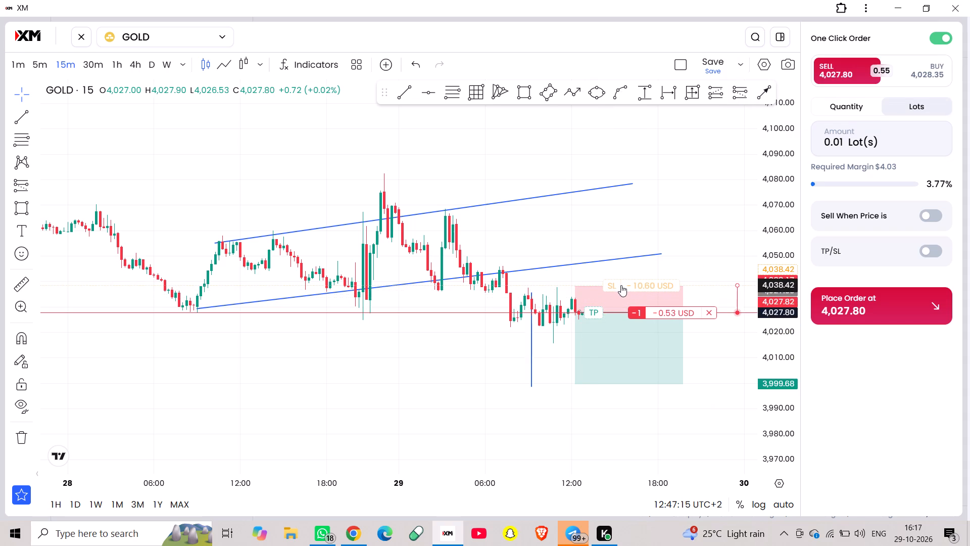
pyautogui.moveTo(621, 285); pyautogui.dragTo(621, 286)
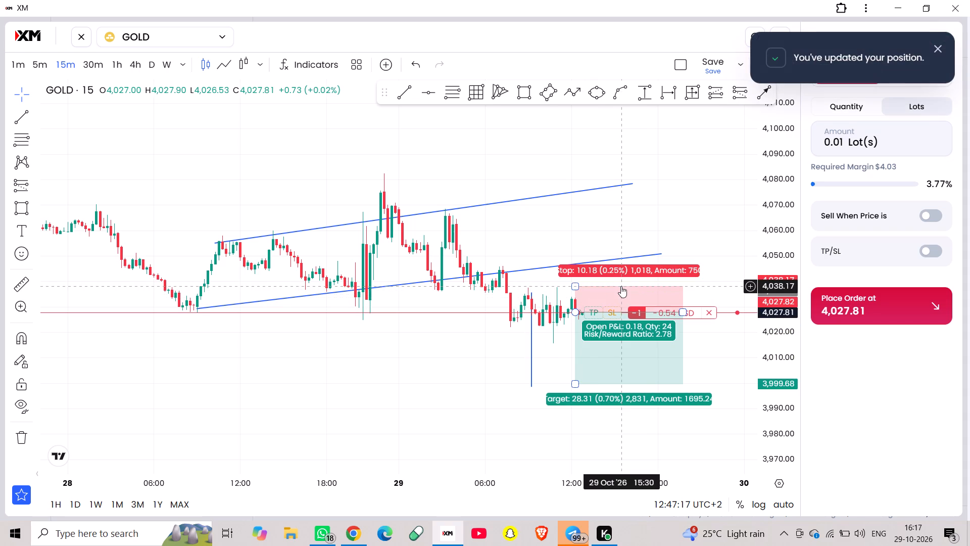
pyautogui.moveTo(616, 311); pyautogui.dragTo(614, 376)
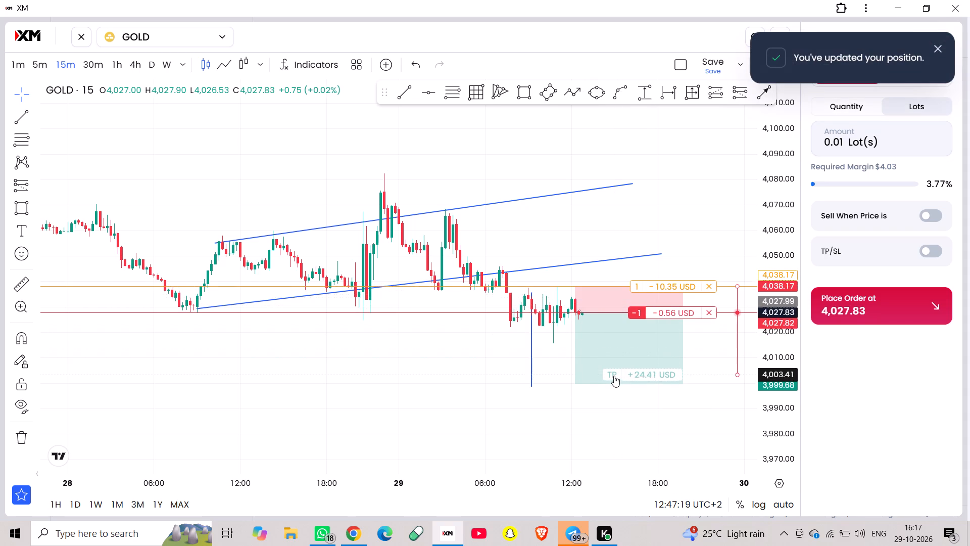
pyautogui.moveTo(614, 376); pyautogui.dragTo(610, 383)
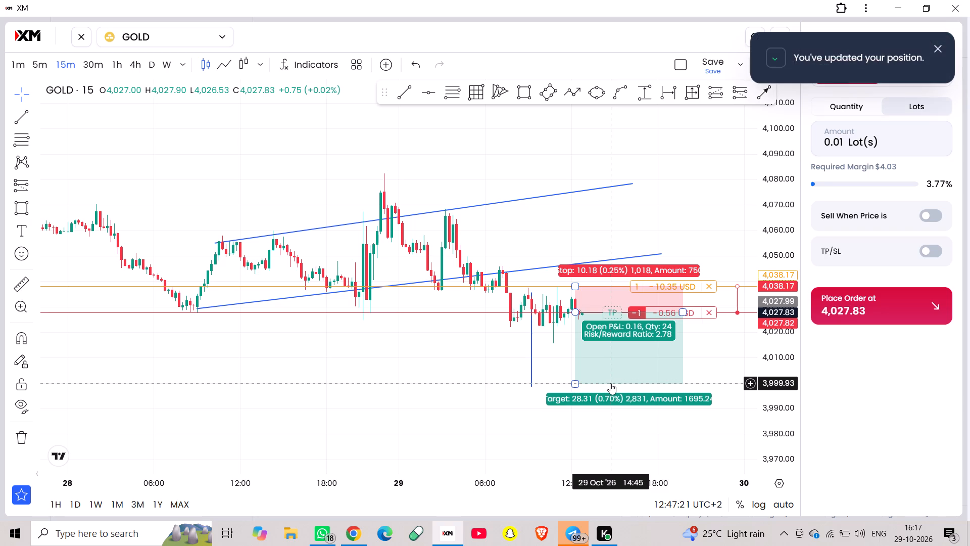
pyautogui.click(424, 373)
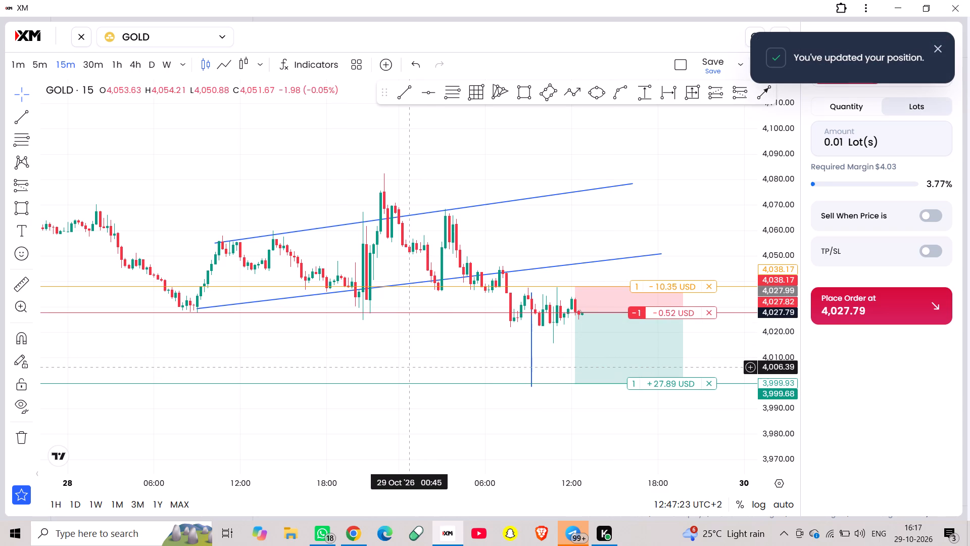
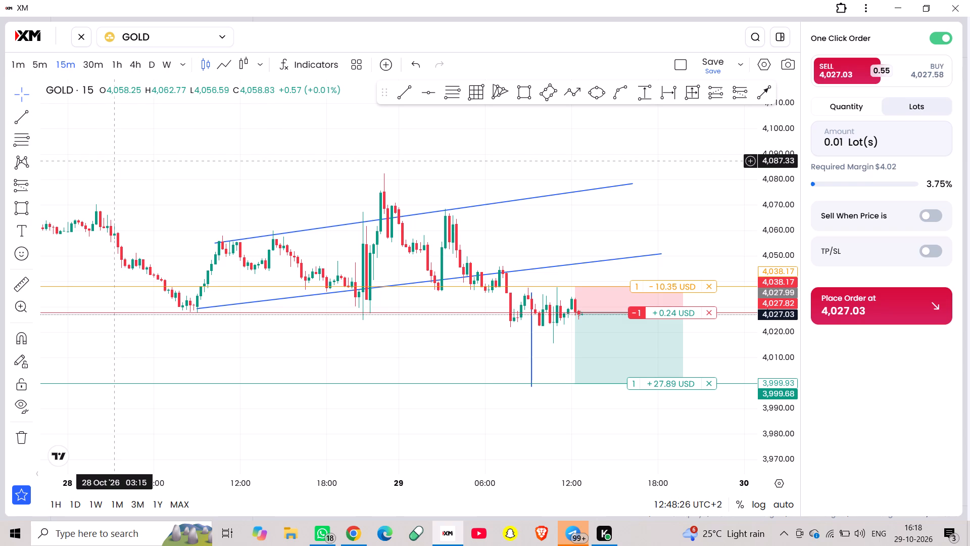
# Leave the full-screen chart and review the open BTCUSD buy position's details and chart.
pyautogui.click(77, 36)
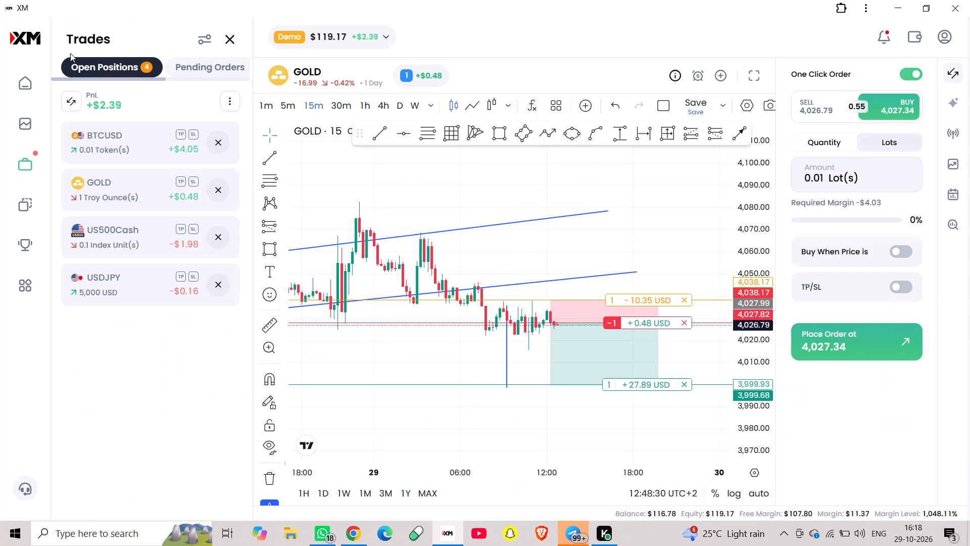
pyautogui.click(122, 140)
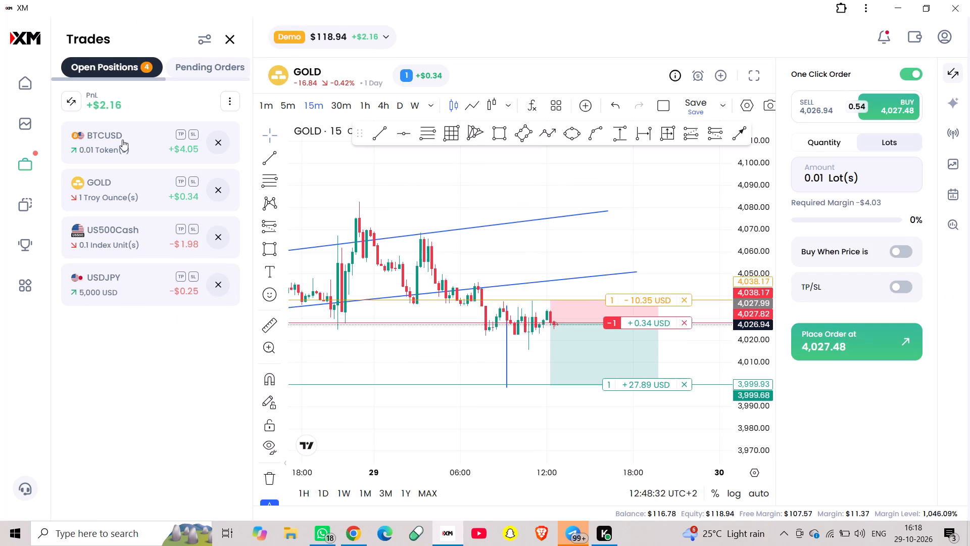
pyautogui.click(150, 218)
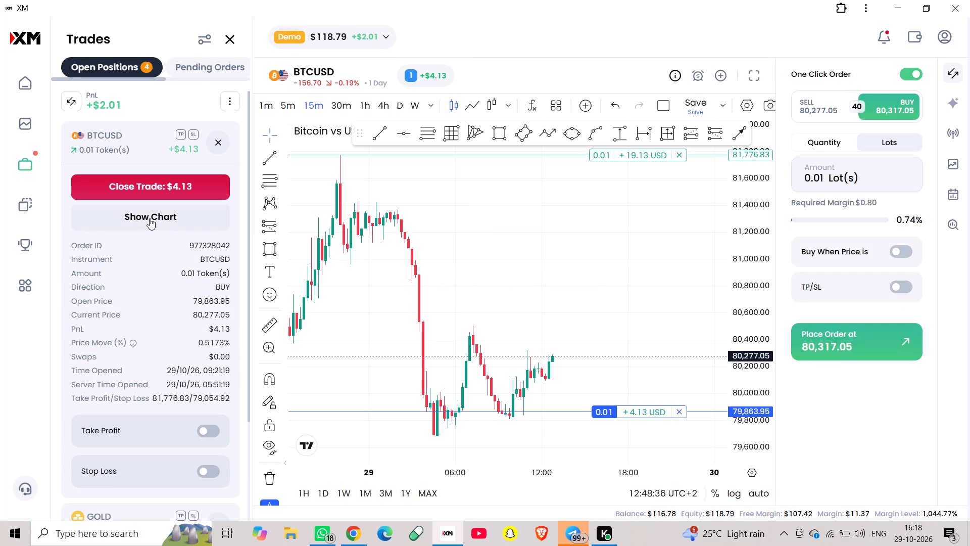
pyautogui.click(150, 218)
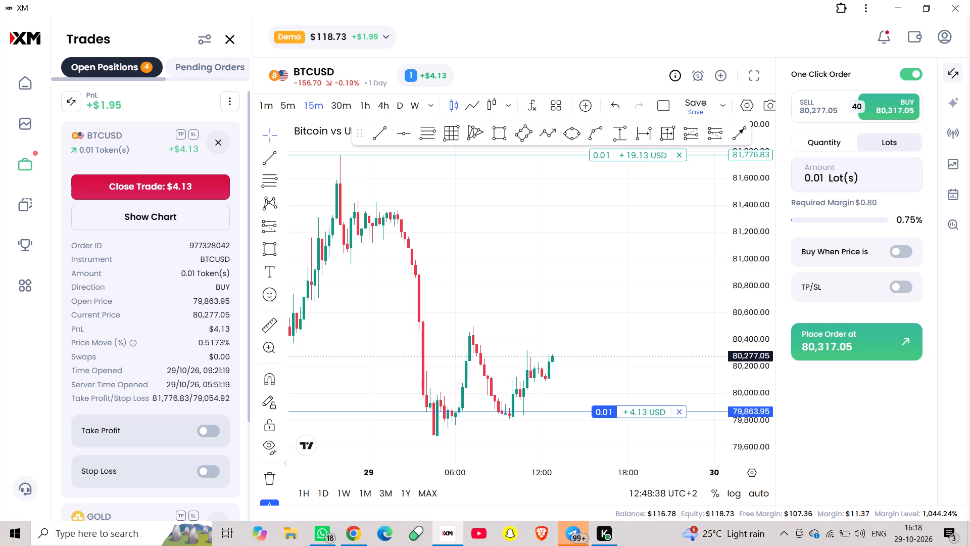
pyautogui.click(122, 144)
# Review the open GOLD sell position's details and its 15-minute chart, including the channel, entry, stop loss and take profit levels.
pyautogui.click(134, 183)
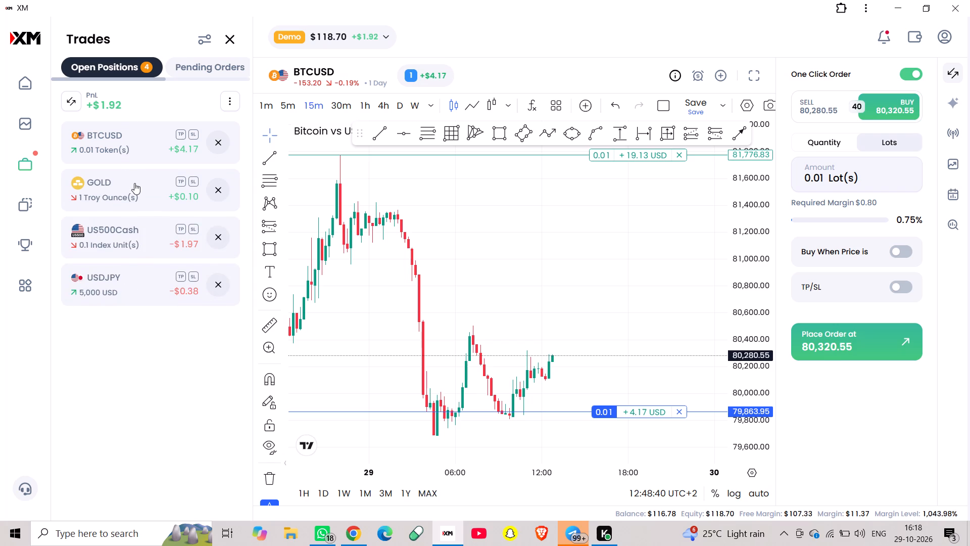
pyautogui.click(150, 265)
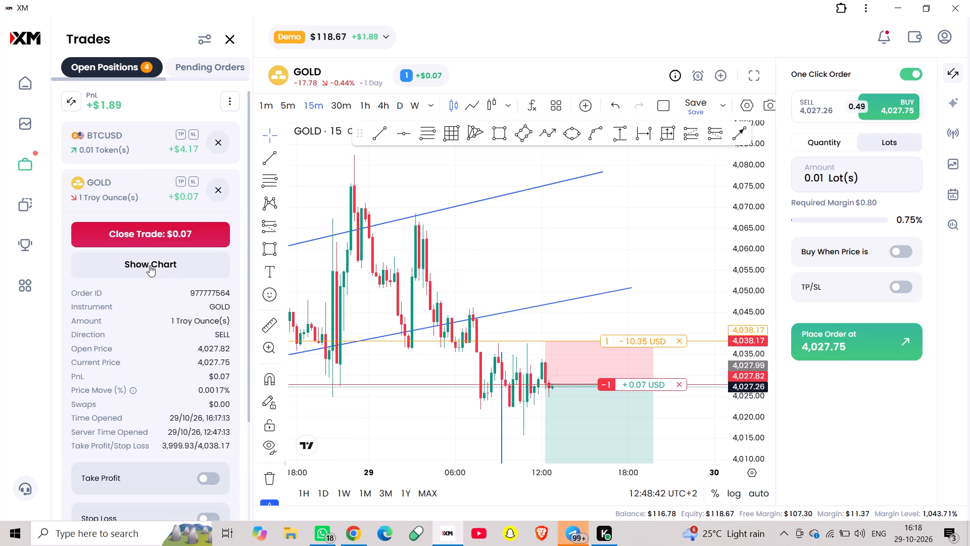
pyautogui.scroll(-2, 392, 154)
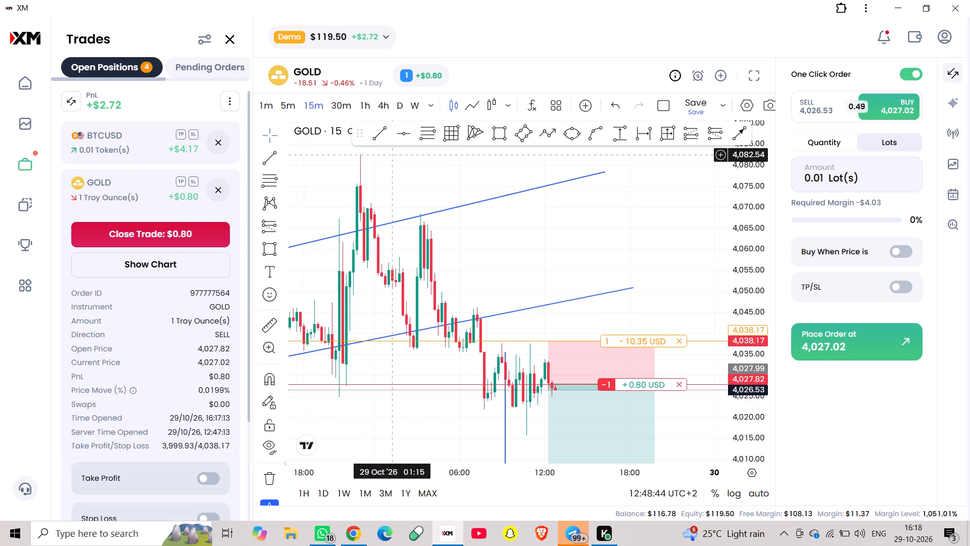
pyautogui.scroll(-4, 392, 154)
pyautogui.scroll(3, 392, 154)
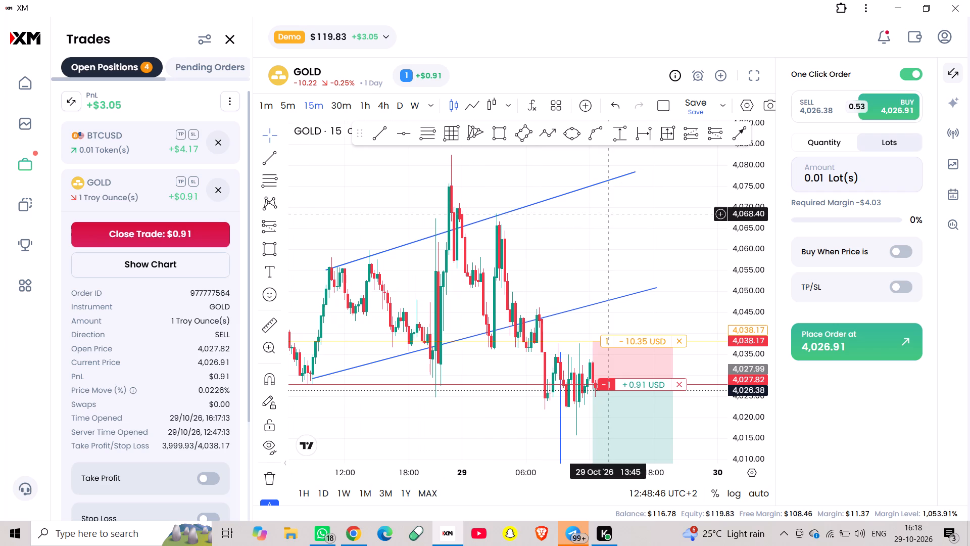
pyautogui.scroll(-2, 757, 399)
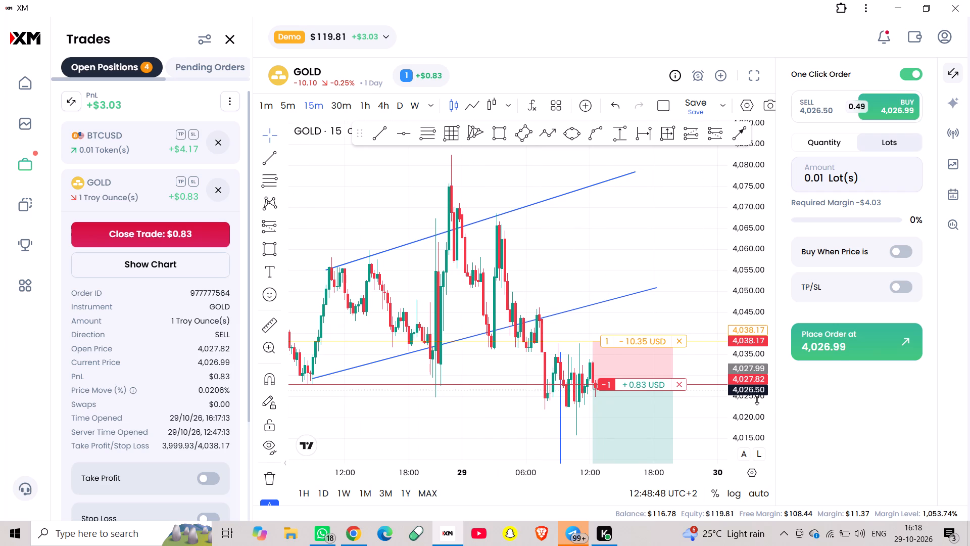
pyautogui.scroll(-5, 757, 399)
pyautogui.moveTo(586, 207); pyautogui.dragTo(711, 239)
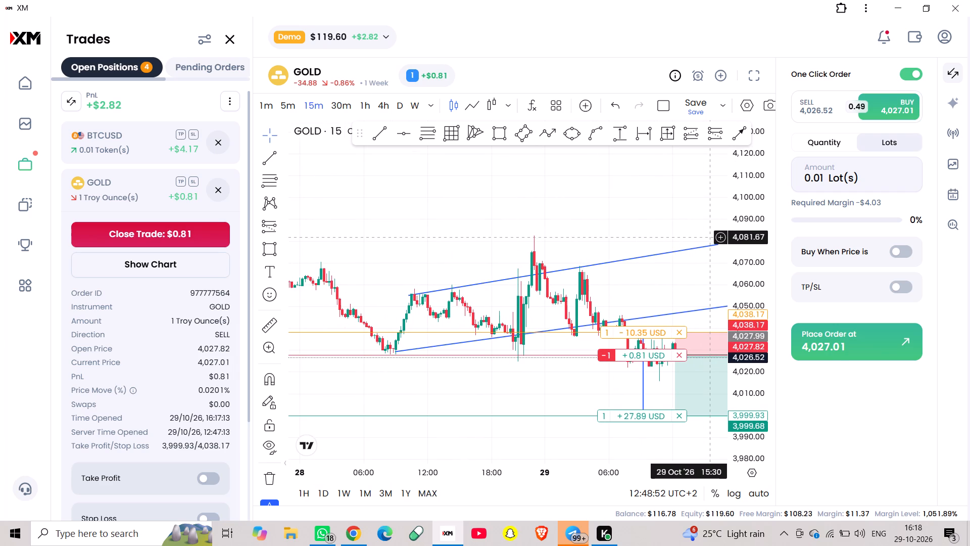
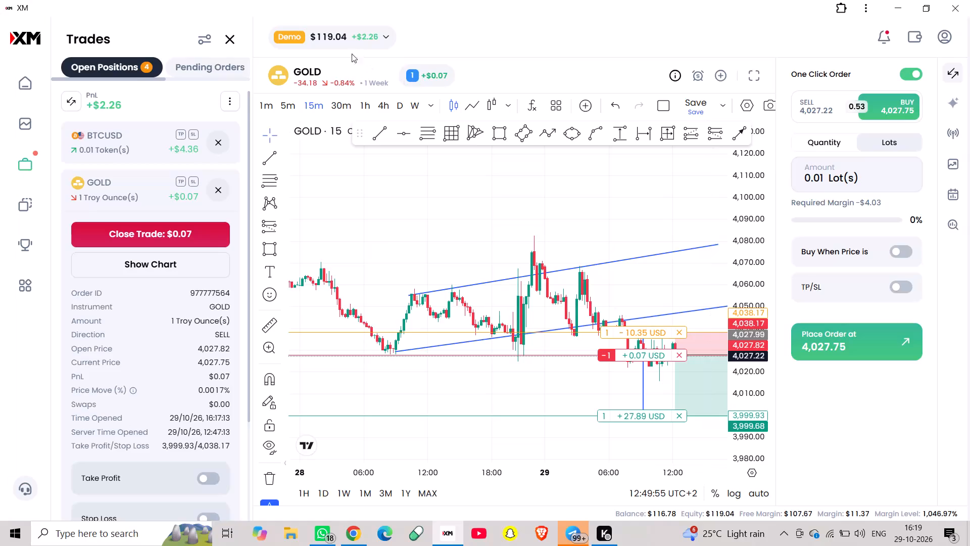
# Collapse the GOLD position's details and examine the wider 15-minute price history since late September on the full-screen chart.
pyautogui.click(115, 184)
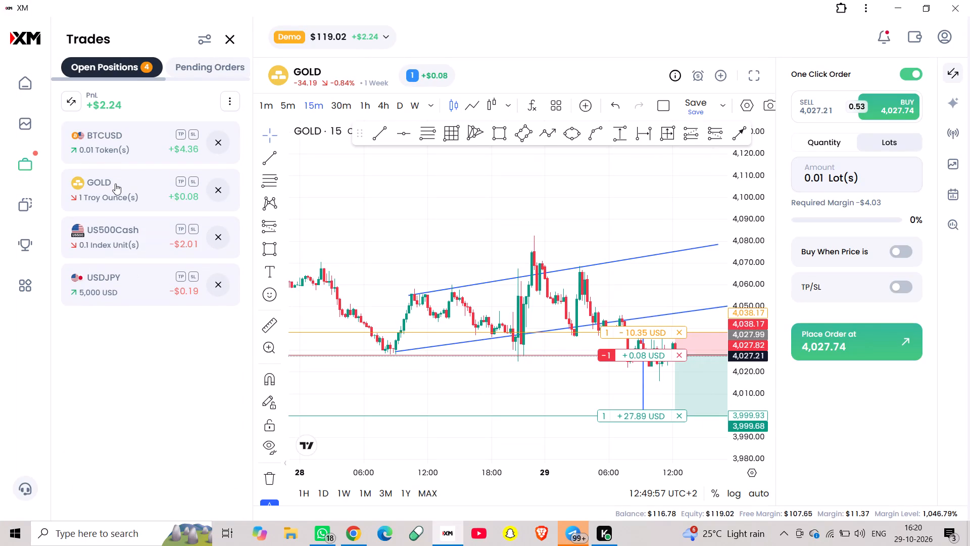
pyautogui.click(754, 79)
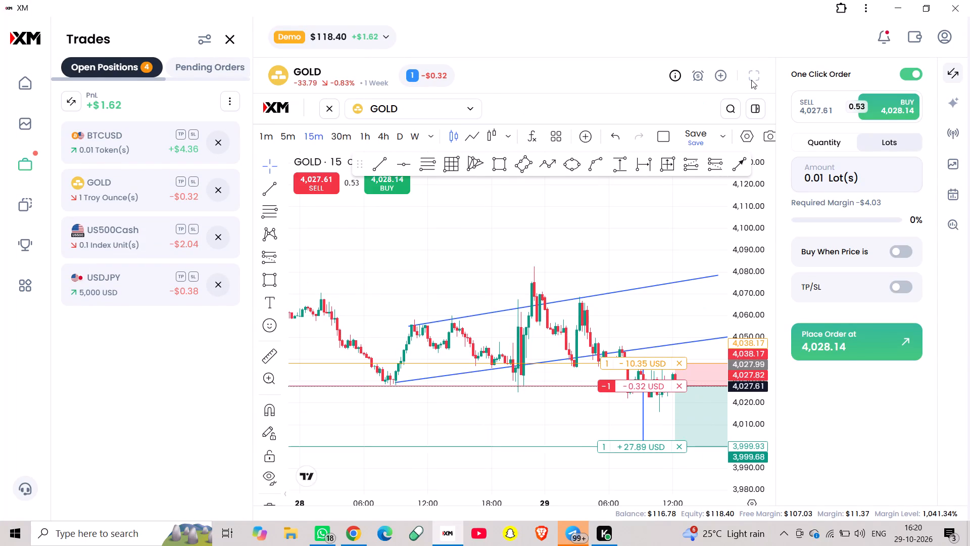
pyautogui.scroll(-4, 498, 158)
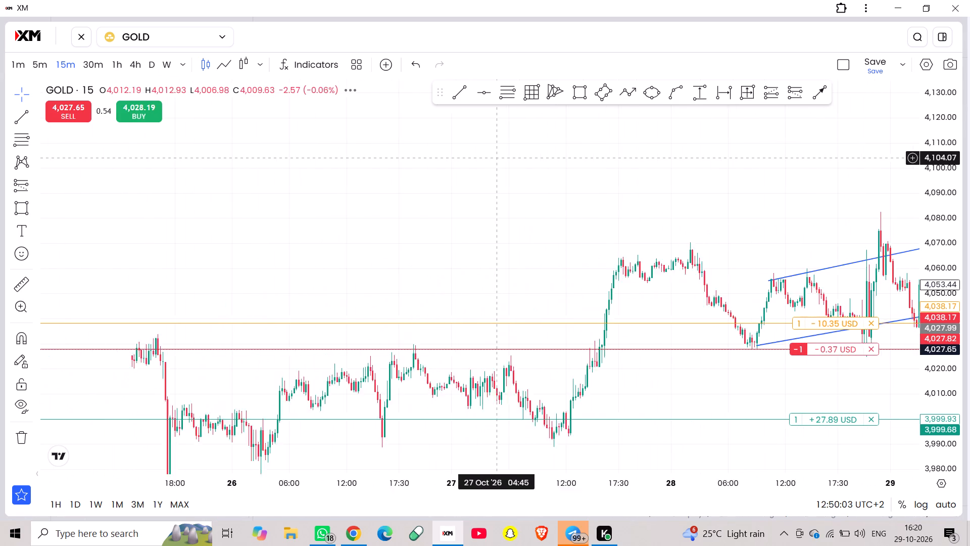
pyautogui.scroll(-6, 498, 158)
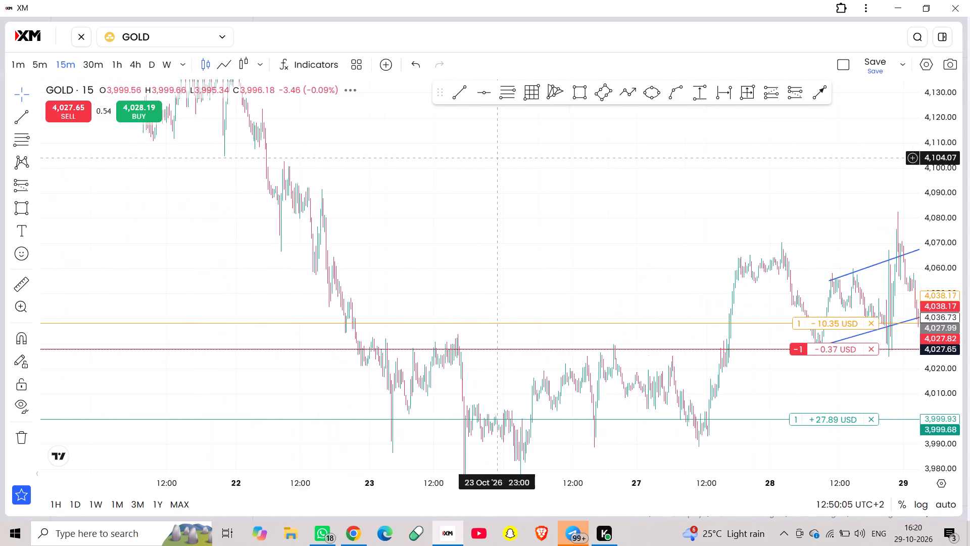
pyautogui.moveTo(653, 232); pyautogui.dragTo(404, 359)
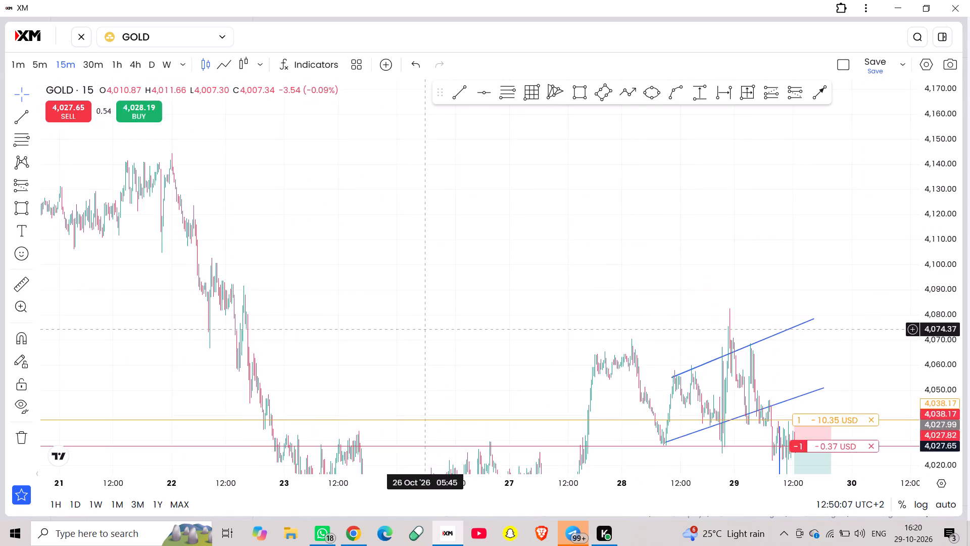
pyautogui.moveTo(404, 359); pyautogui.dragTo(358, 204)
pyautogui.scroll(-11, 358, 204)
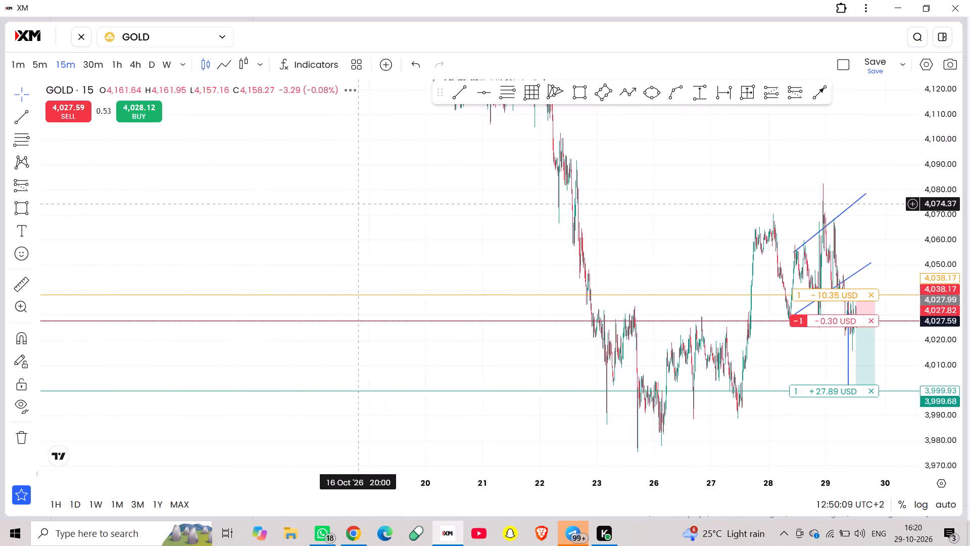
pyautogui.scroll(-14, 932, 351)
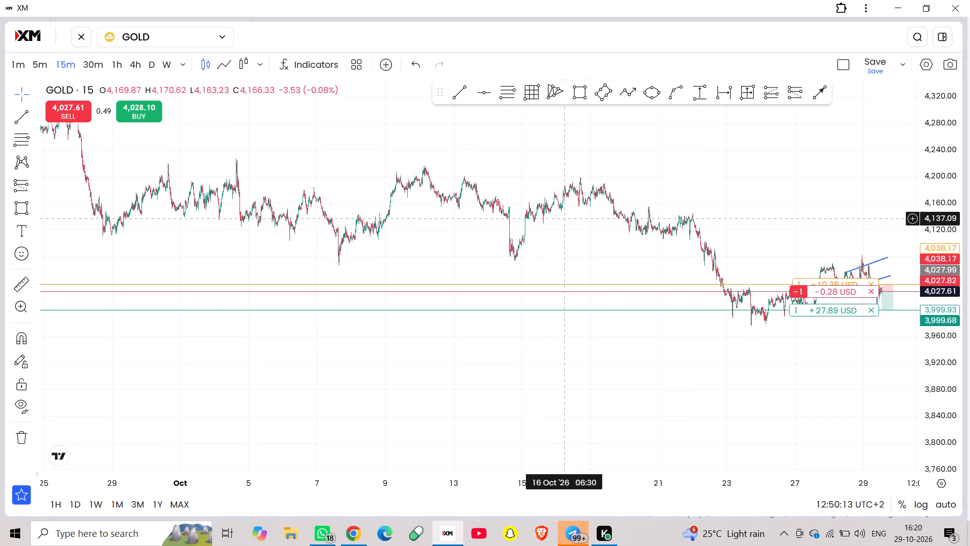
pyautogui.scroll(-8, 564, 218)
pyautogui.hscroll(3, 312, 219)
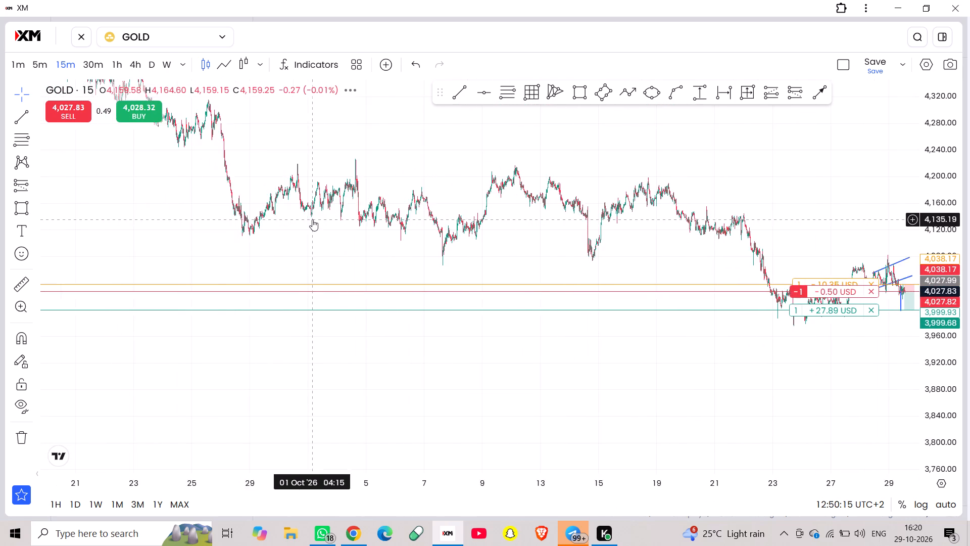
pyautogui.hscroll(2, 312, 219)
pyautogui.hscroll(-11, 312, 219)
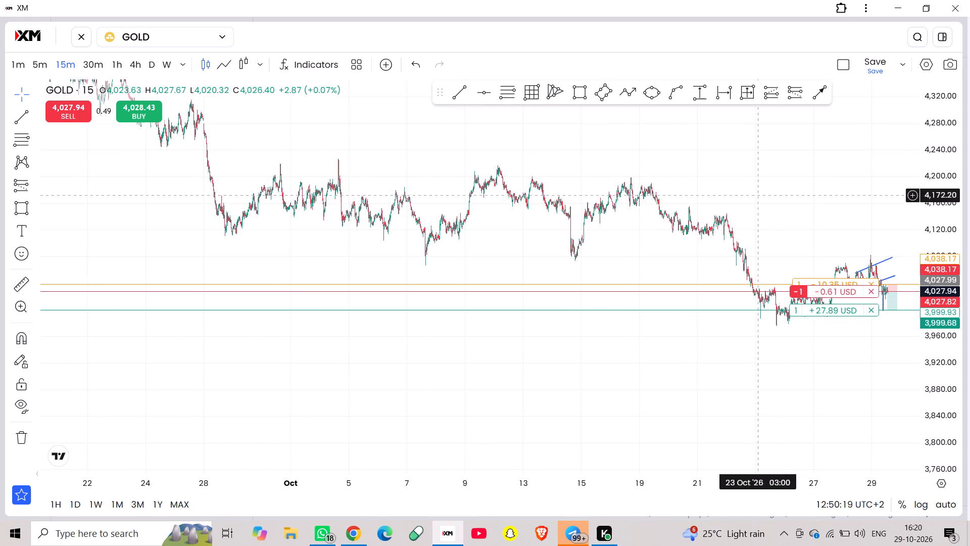
pyautogui.moveTo(758, 199); pyautogui.dragTo(539, 192)
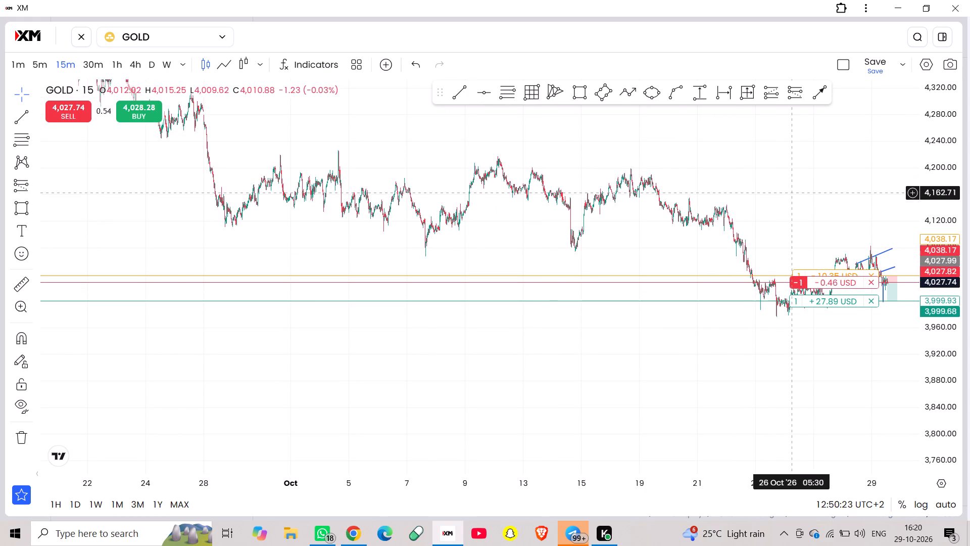
# Examine the recent GOLD price action around the rising channel, the projected downward move and the sell position's stop loss and take profit zones.
pyautogui.scroll(13, 792, 192)
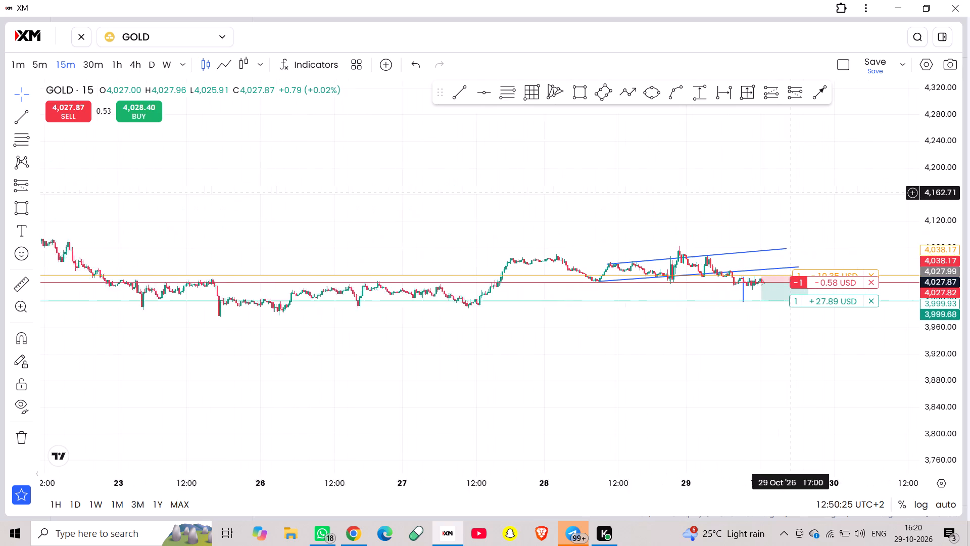
pyautogui.scroll(13, 945, 379)
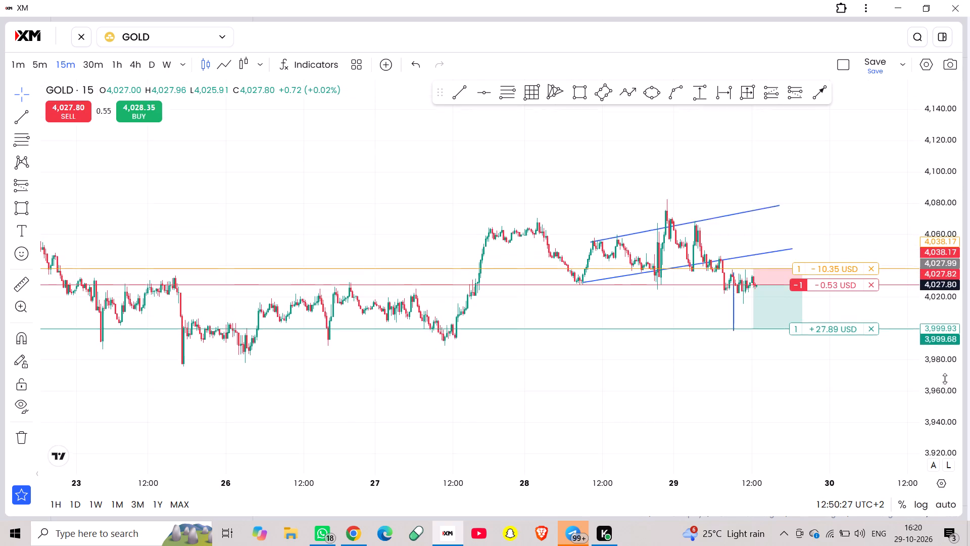
pyautogui.scroll(4, 945, 379)
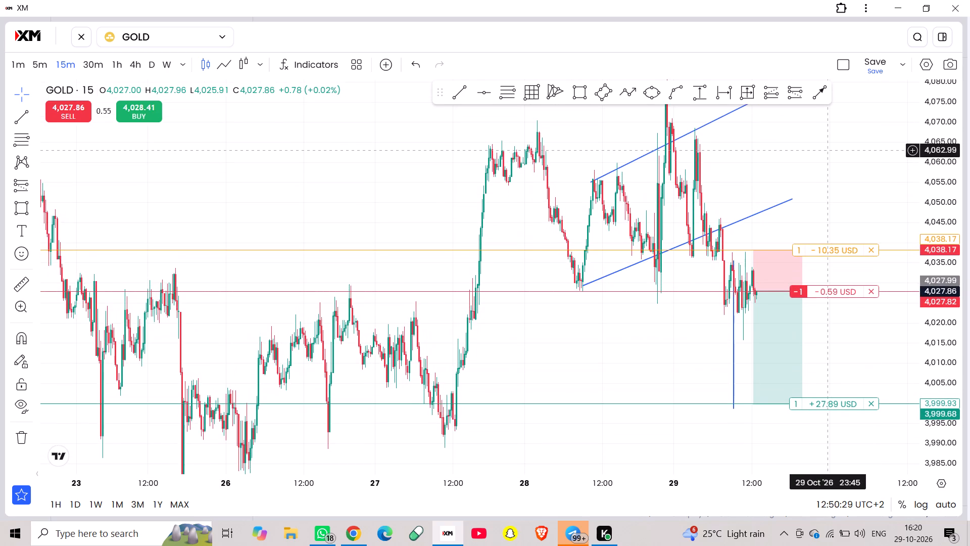
pyautogui.scroll(10, 828, 150)
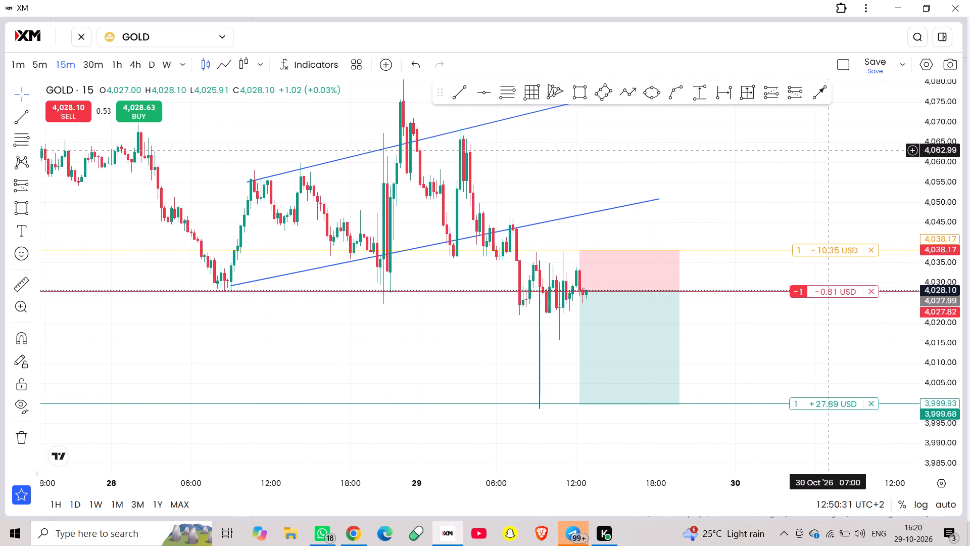
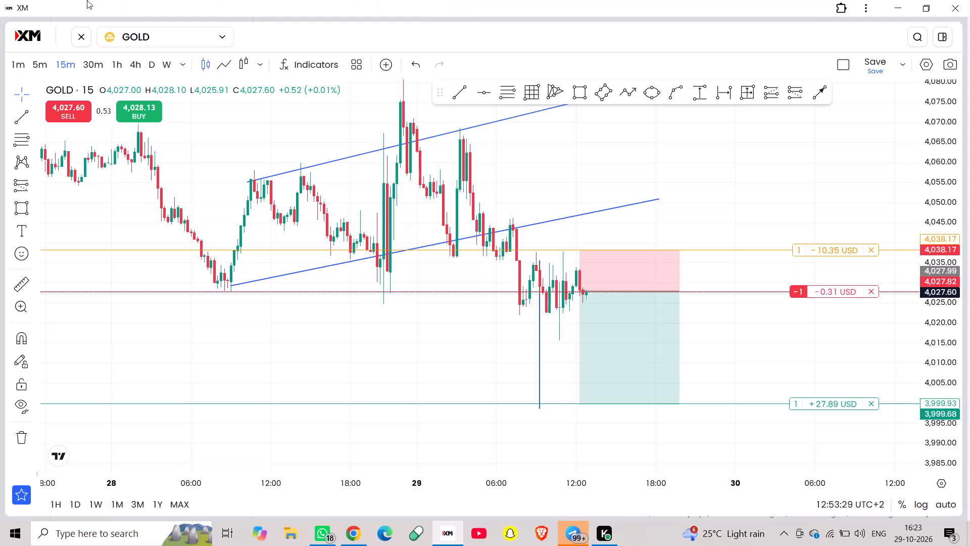
# Leave the full-screen GOLD chart, expand the US500Cash sell position and show its chart full-screen.
pyautogui.click(87, 32)
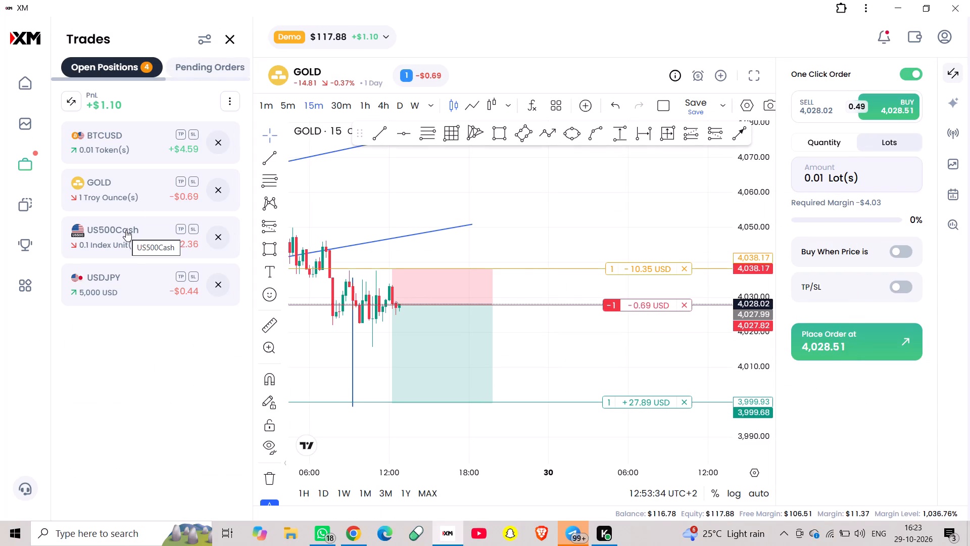
pyautogui.click(101, 240)
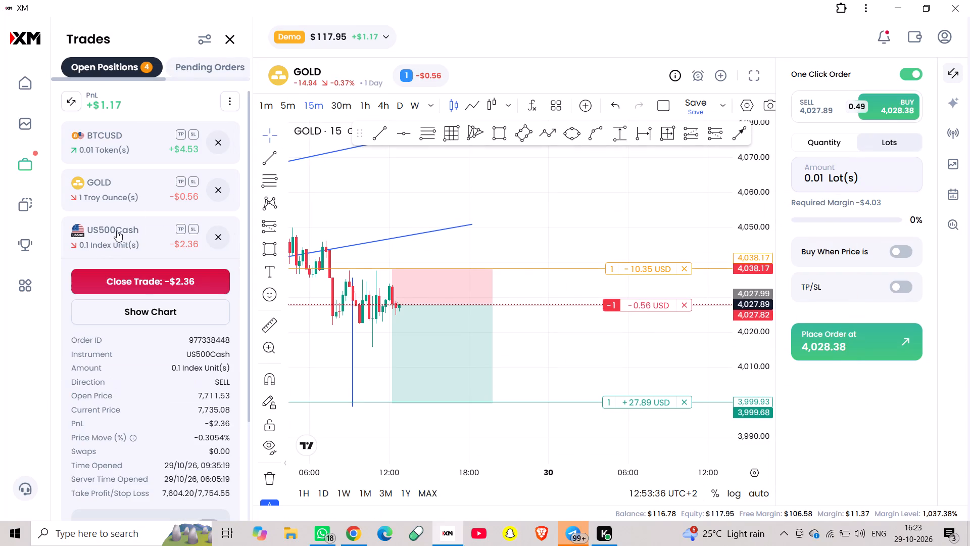
pyautogui.click(147, 311)
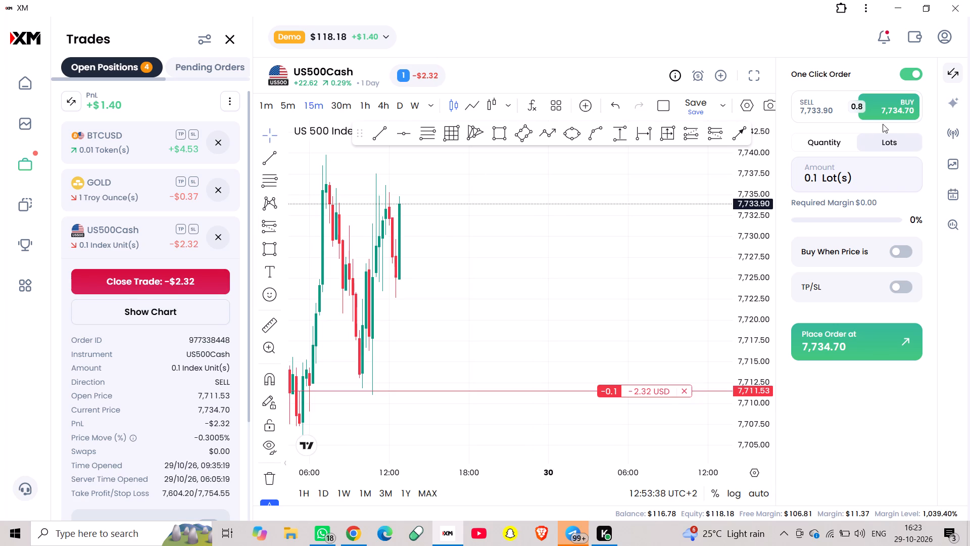
pyautogui.click(756, 78)
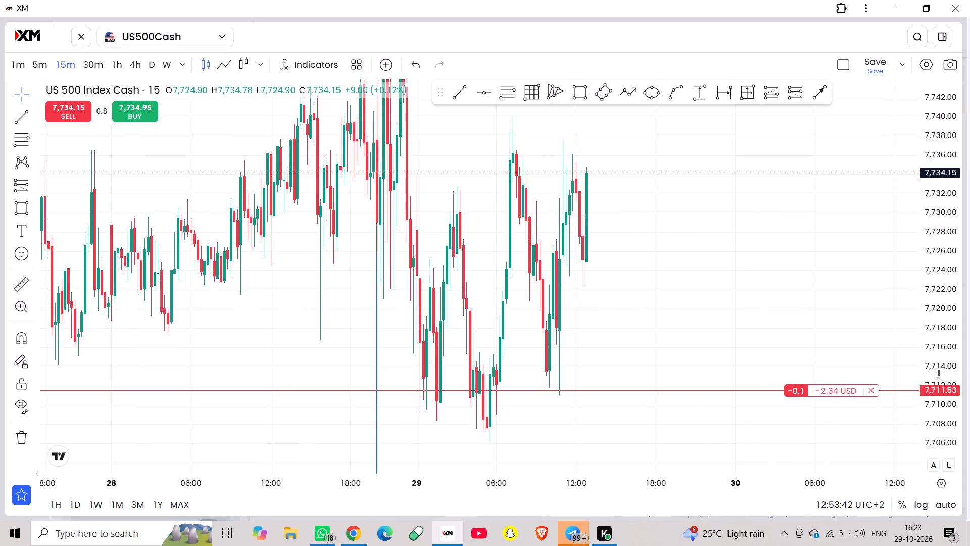
# Examine US500Cash price action around the sell position's entry, stop loss and take profit on the 15-minute and 4-hour timeframes.
pyautogui.scroll(-11, 939, 373)
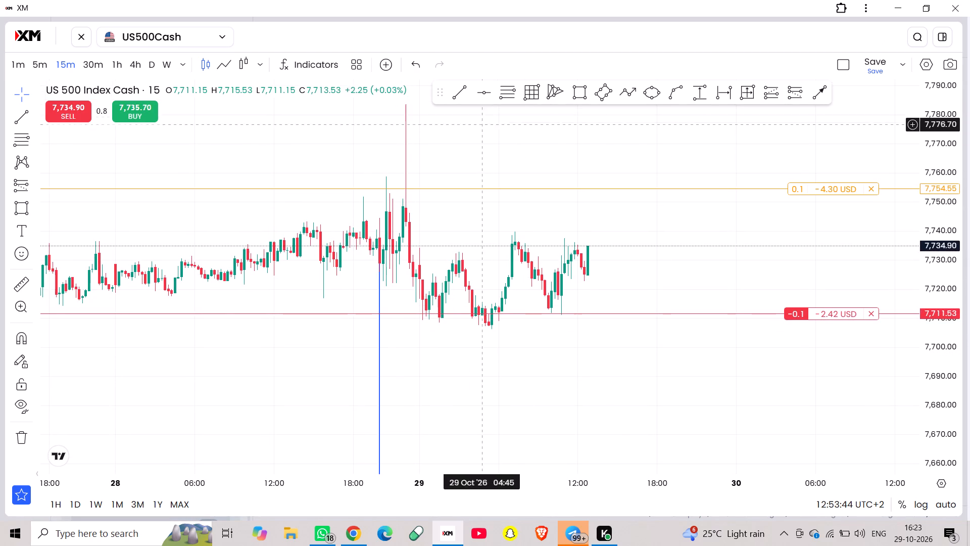
pyautogui.scroll(-7, 468, 148)
pyautogui.scroll(5, 468, 148)
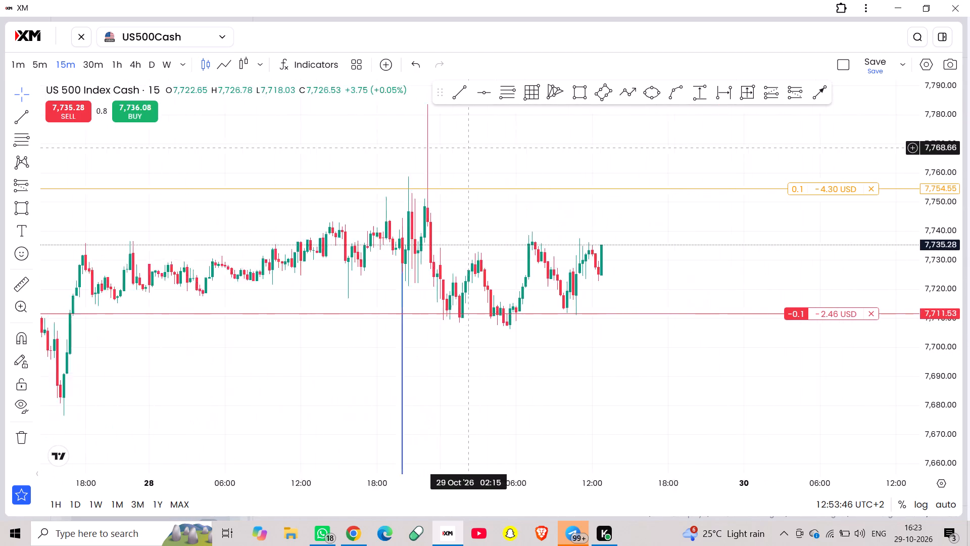
pyautogui.scroll(1, 468, 148)
pyautogui.click(135, 60)
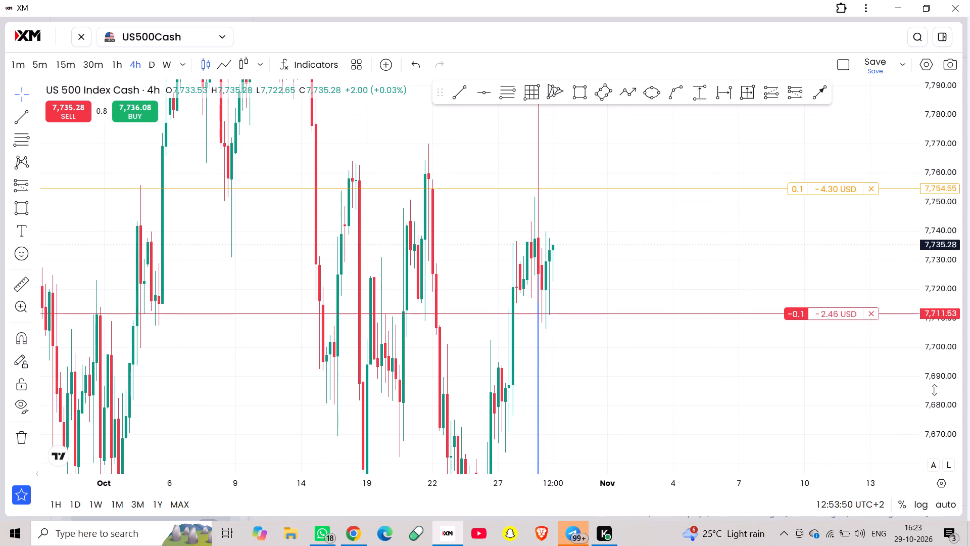
pyautogui.scroll(-9, 934, 390)
pyautogui.scroll(1, 934, 390)
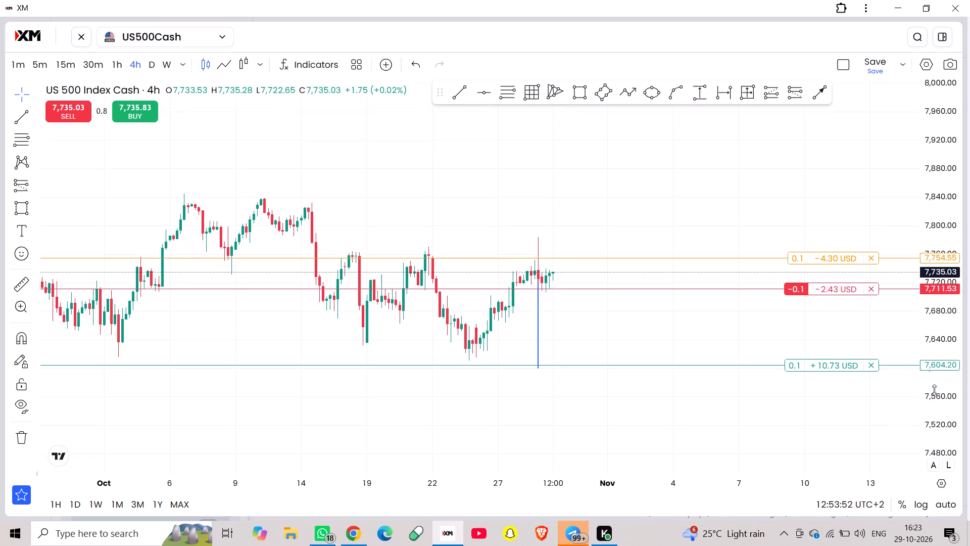
pyautogui.scroll(4, 934, 390)
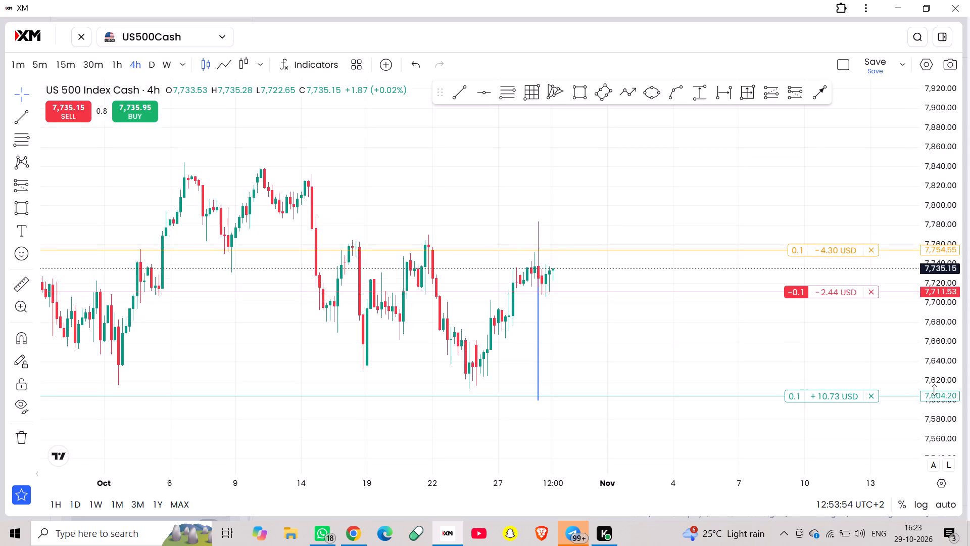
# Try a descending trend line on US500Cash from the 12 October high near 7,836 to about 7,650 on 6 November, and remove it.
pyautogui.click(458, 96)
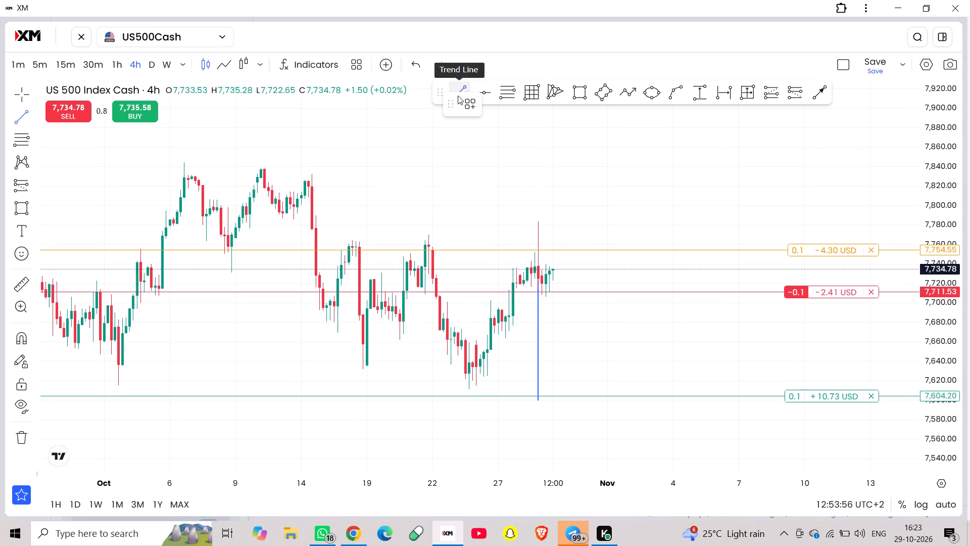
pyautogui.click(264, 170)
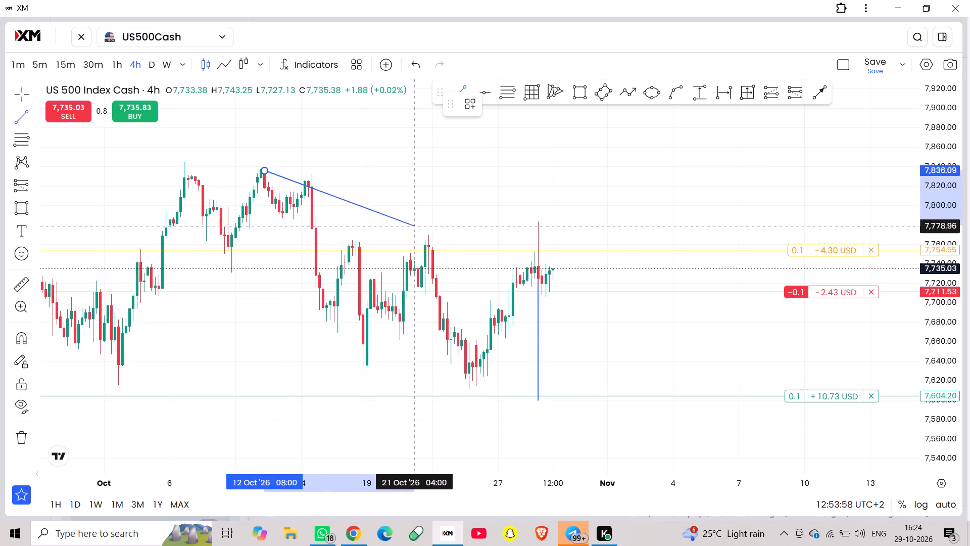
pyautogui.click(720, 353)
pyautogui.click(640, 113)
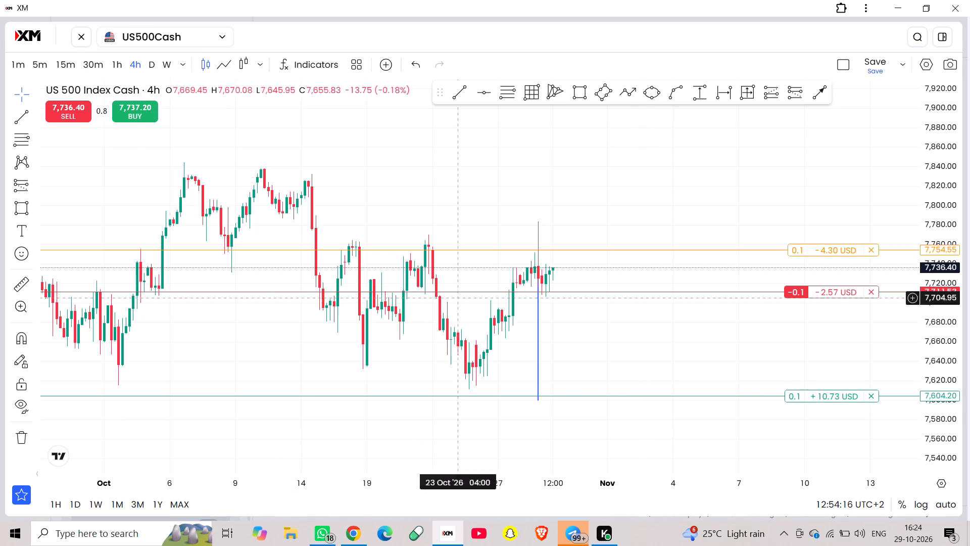
# Return to the open positions, expand the USDJPY buy position and show its chart full-screen.
pyautogui.click(81, 35)
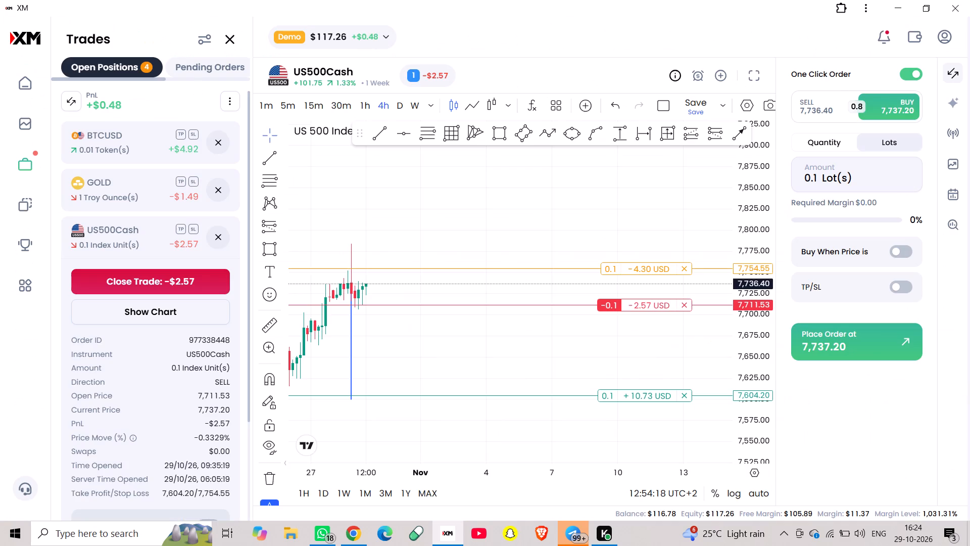
pyautogui.click(142, 233)
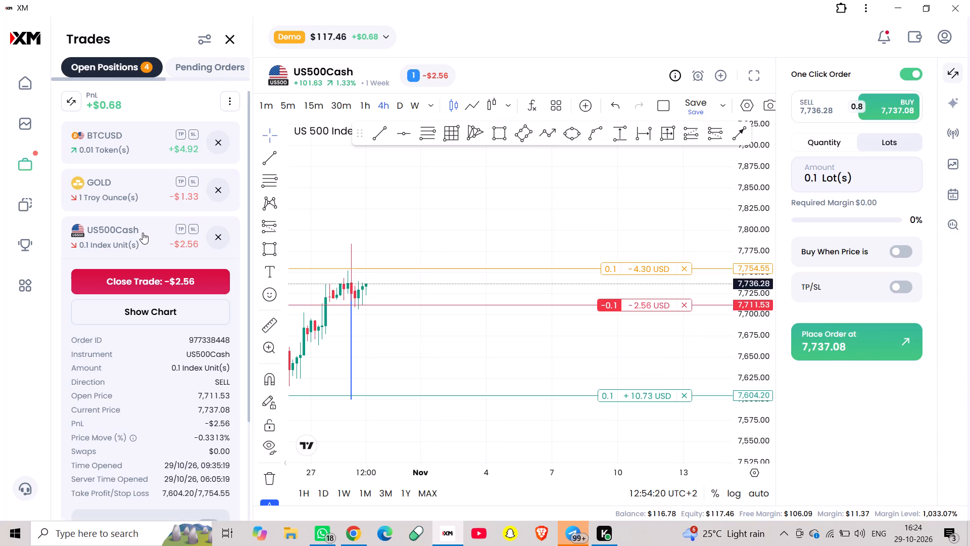
pyautogui.click(141, 286)
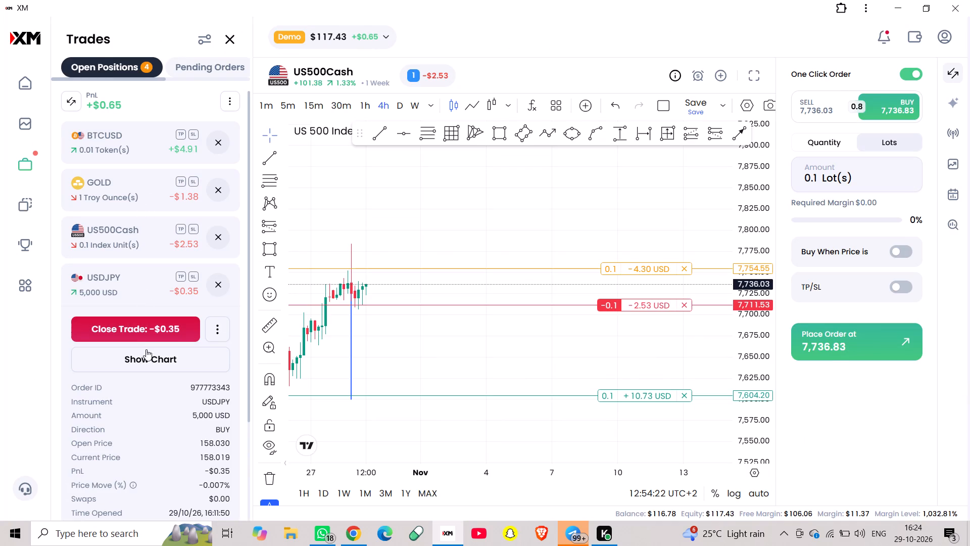
pyautogui.click(148, 354)
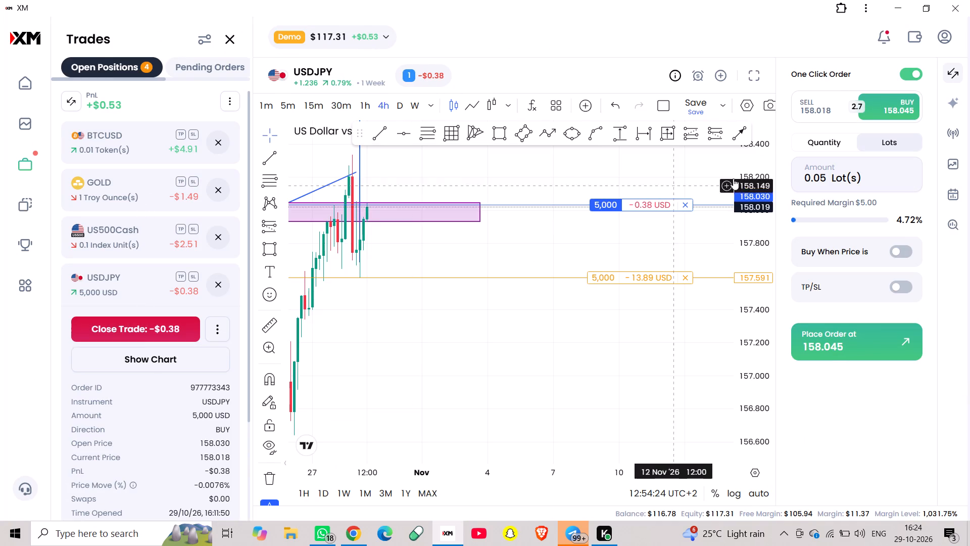
pyautogui.click(751, 73)
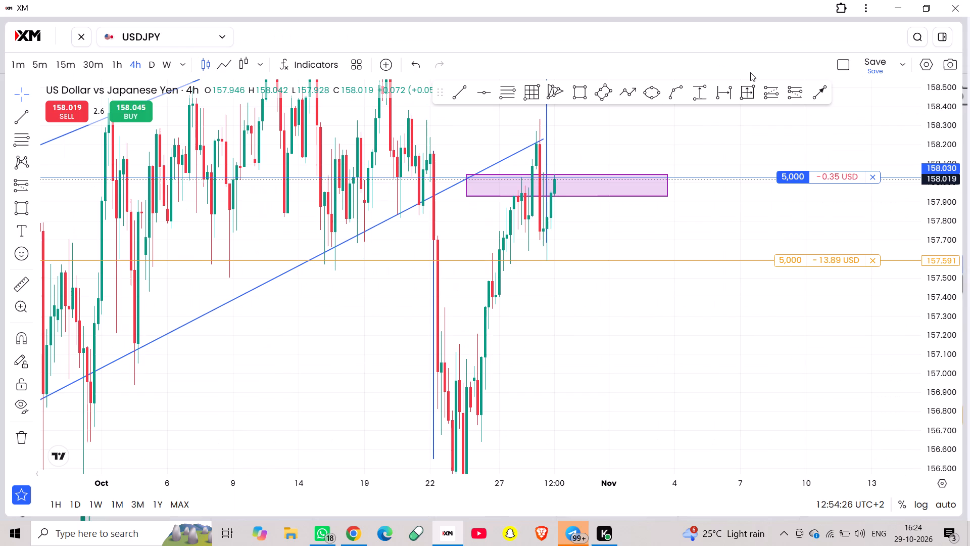
# Set USDJPY to the 15-minute timeframe and examine price around the purple zone, the buy entry and the stop loss.
pyautogui.click(66, 61)
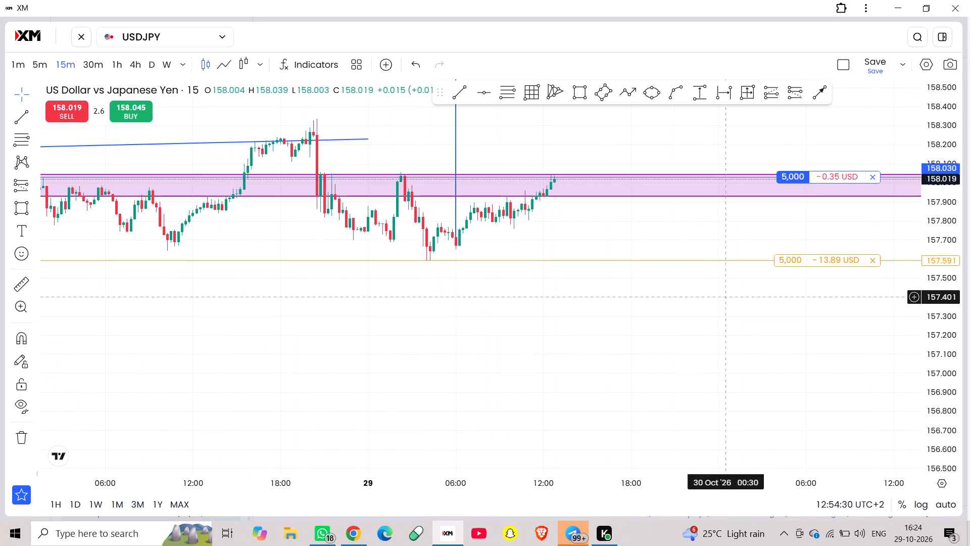
pyautogui.scroll(2, 918, 346)
pyautogui.scroll(-2, 918, 346)
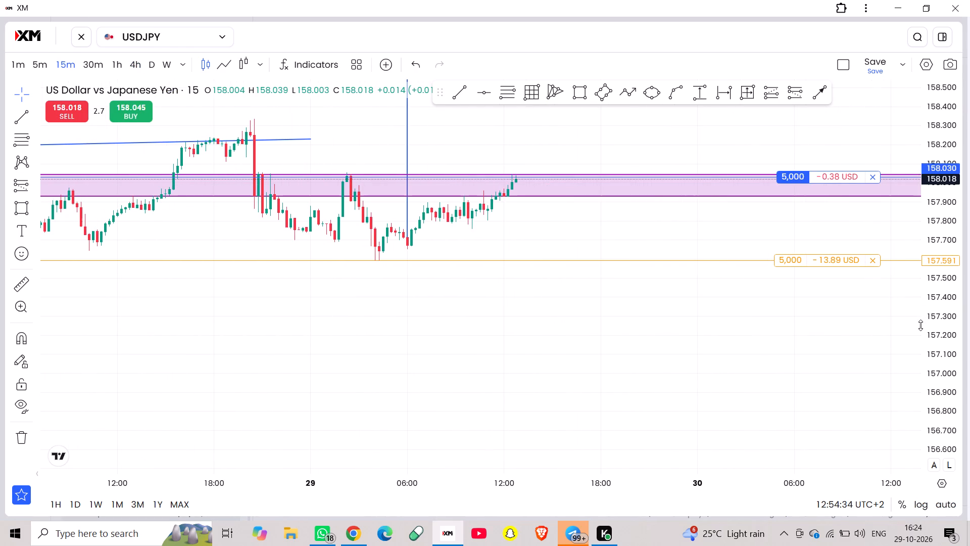
pyautogui.scroll(6, 920, 325)
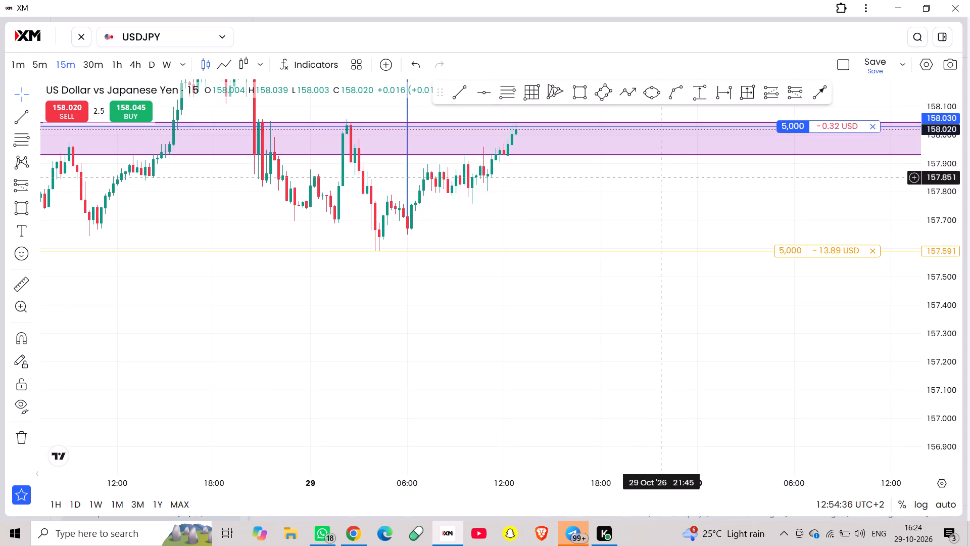
pyautogui.moveTo(653, 184); pyautogui.dragTo(637, 314)
pyautogui.scroll(-16, 637, 314)
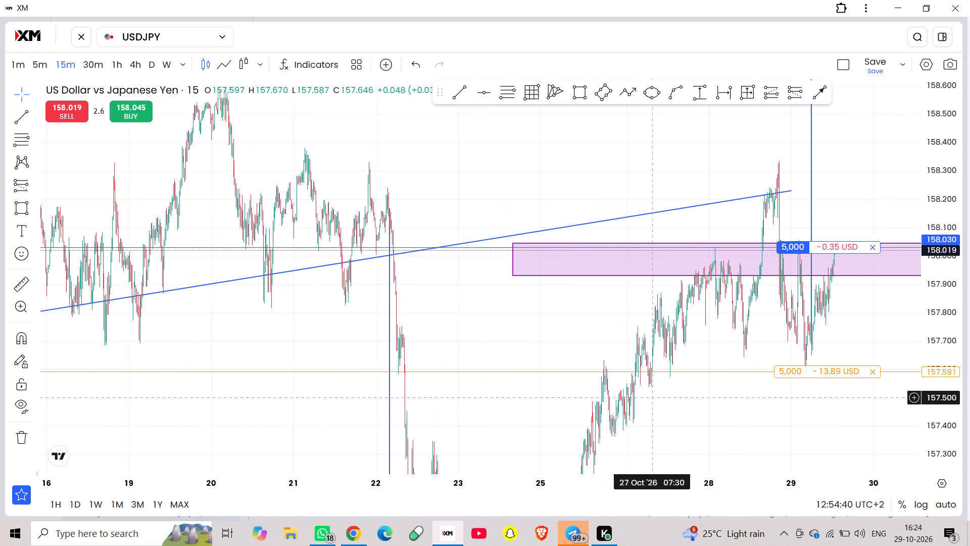
# Set USDJPY to the 1-hour timeframe and examine the price history back to late August around the rising channel.
pyautogui.click(119, 64)
pyautogui.scroll(-2, 942, 386)
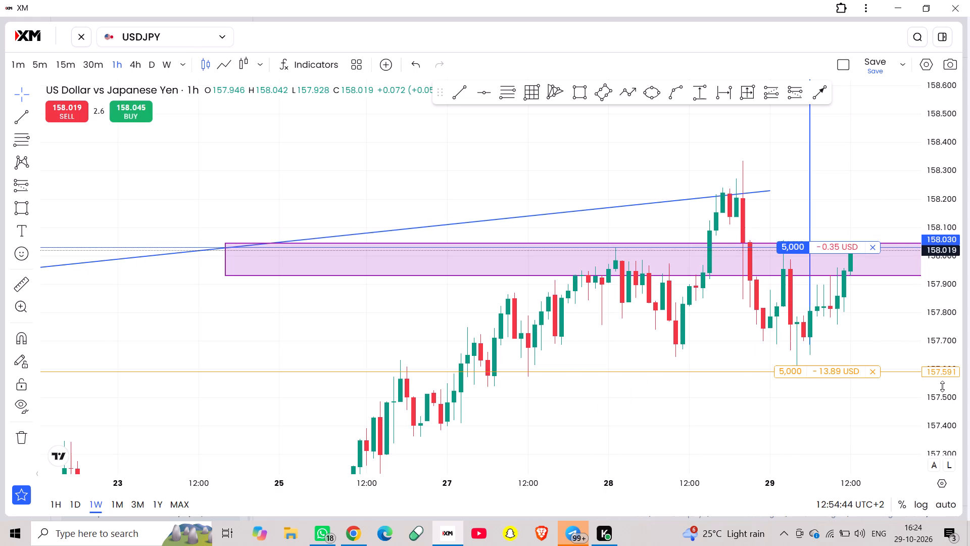
pyautogui.scroll(-4, 942, 386)
pyautogui.scroll(-6, 658, 360)
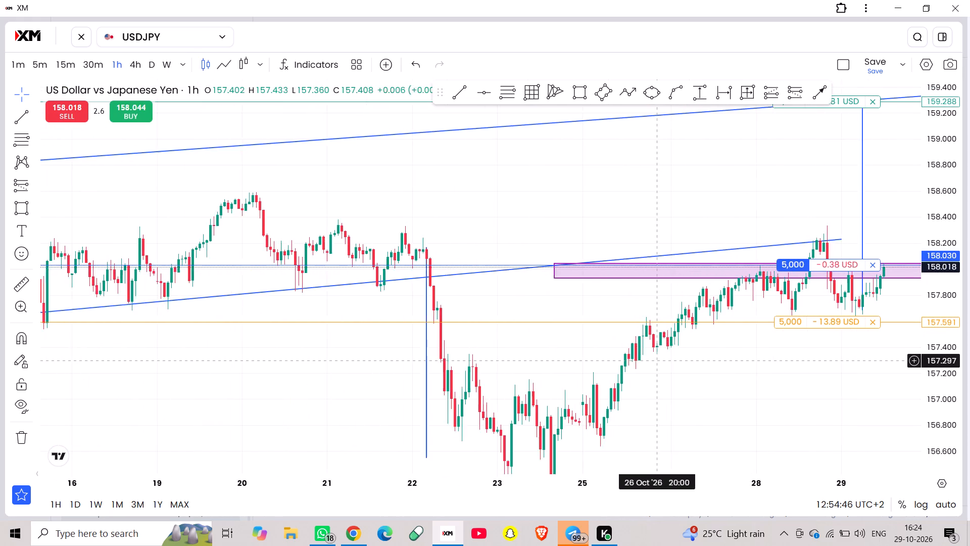
pyautogui.scroll(-11, 658, 360)
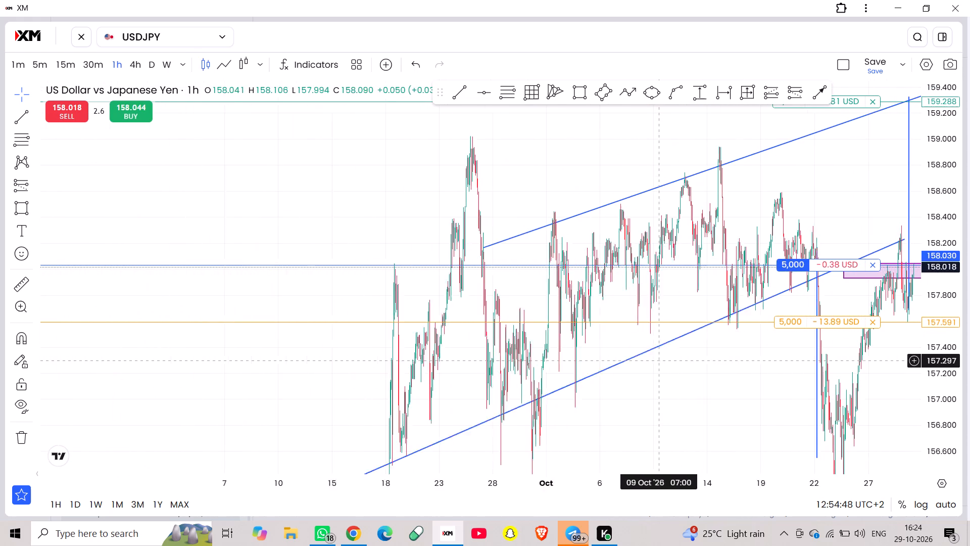
pyautogui.click(743, 369)
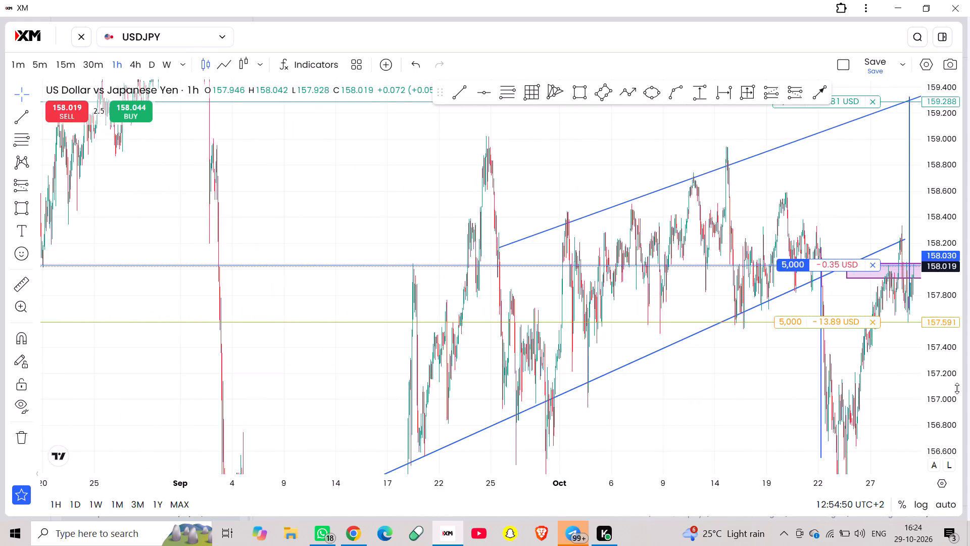
pyautogui.scroll(-13, 957, 388)
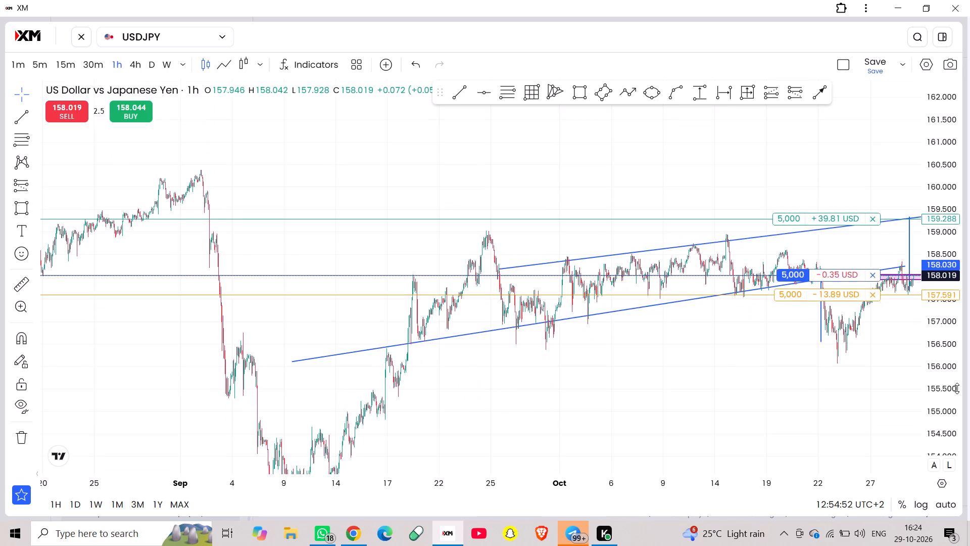
pyautogui.scroll(-2, 957, 388)
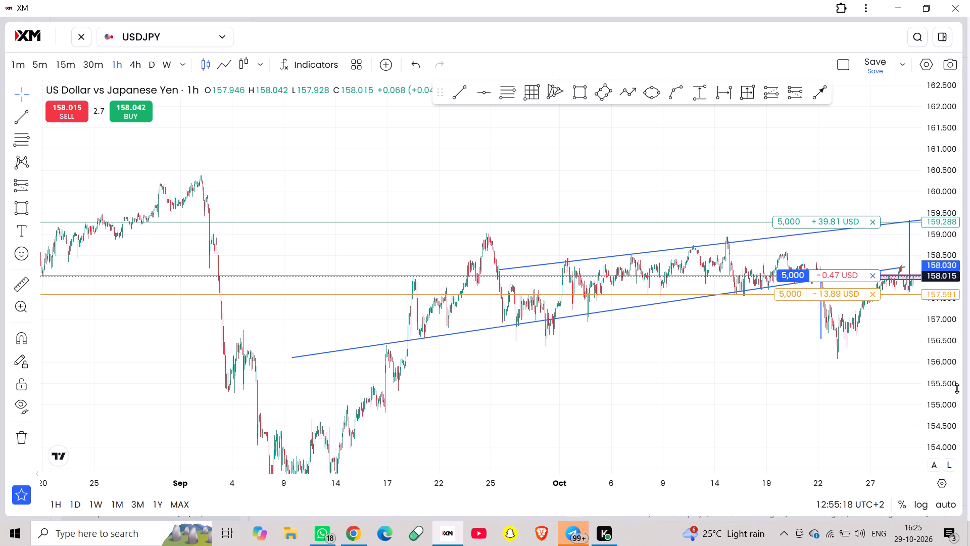
# Examine the USDJPY 1-hour rising channel, its late-October breakdown and the price swings around the zone and projected moves.
pyautogui.hscroll(-1, 957, 388)
pyautogui.scroll(5, 957, 388)
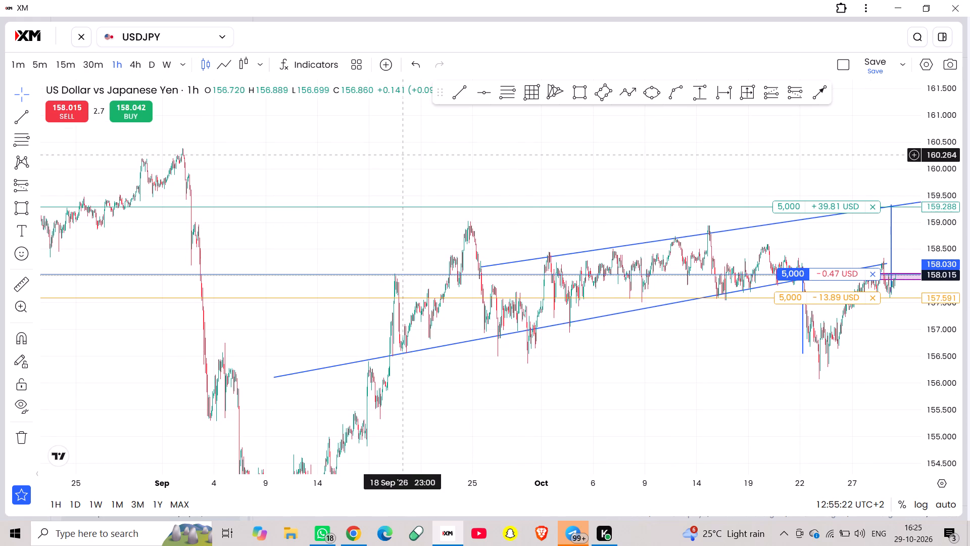
pyautogui.scroll(6, 400, 151)
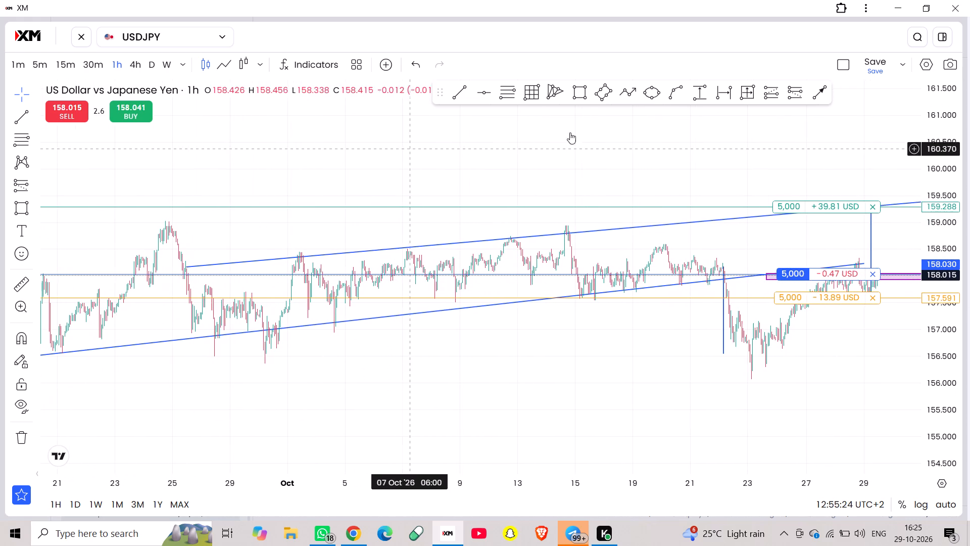
pyautogui.scroll(3, 879, 400)
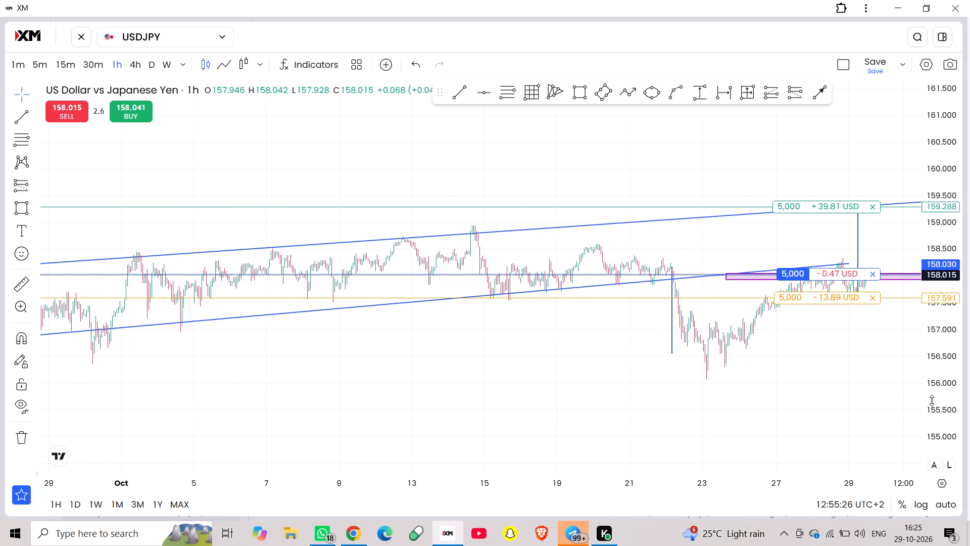
pyautogui.scroll(7, 932, 400)
pyautogui.scroll(6, 837, 360)
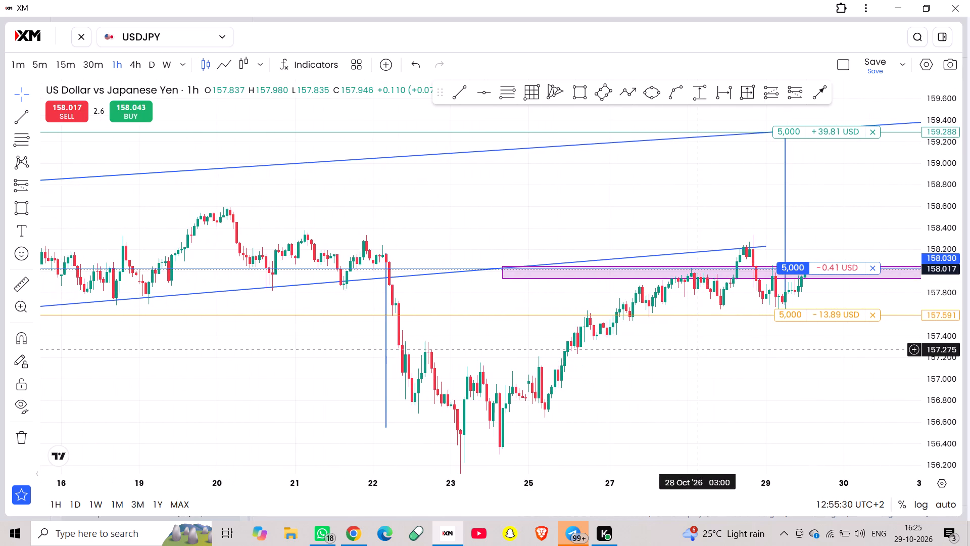
pyautogui.scroll(-3, 698, 349)
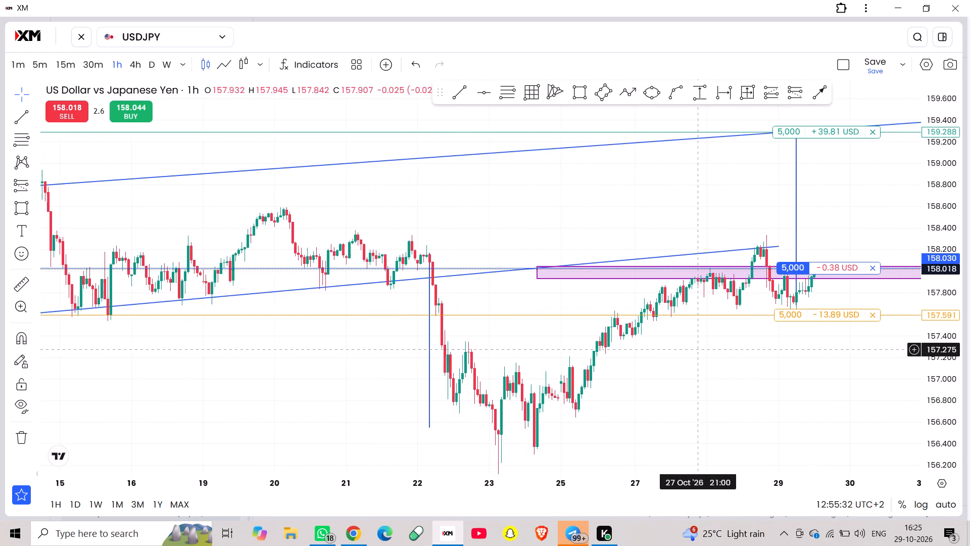
pyautogui.scroll(-1, 698, 349)
pyautogui.moveTo(351, 385); pyautogui.dragTo(790, 295)
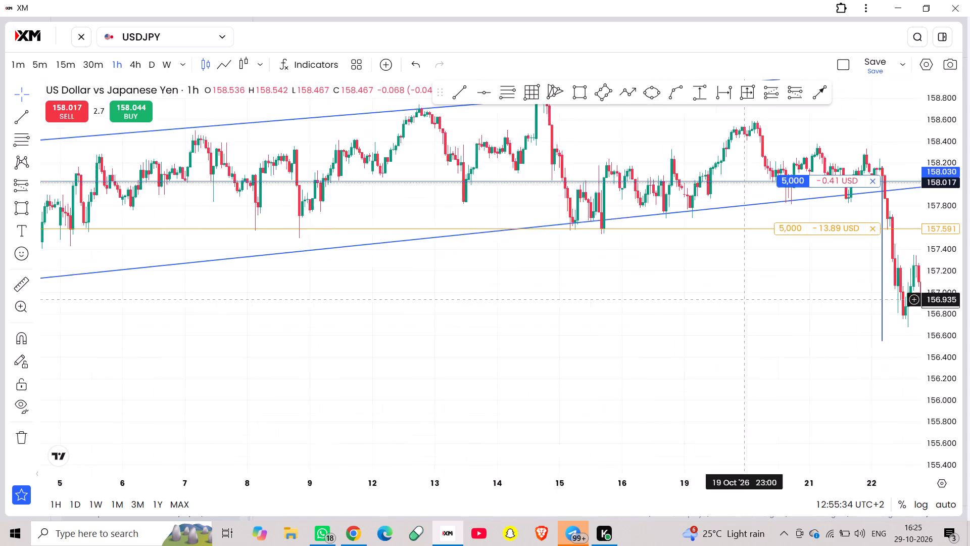
pyautogui.moveTo(790, 295); pyautogui.dragTo(710, 348)
pyautogui.scroll(-7, 710, 348)
pyautogui.scroll(1, 710, 348)
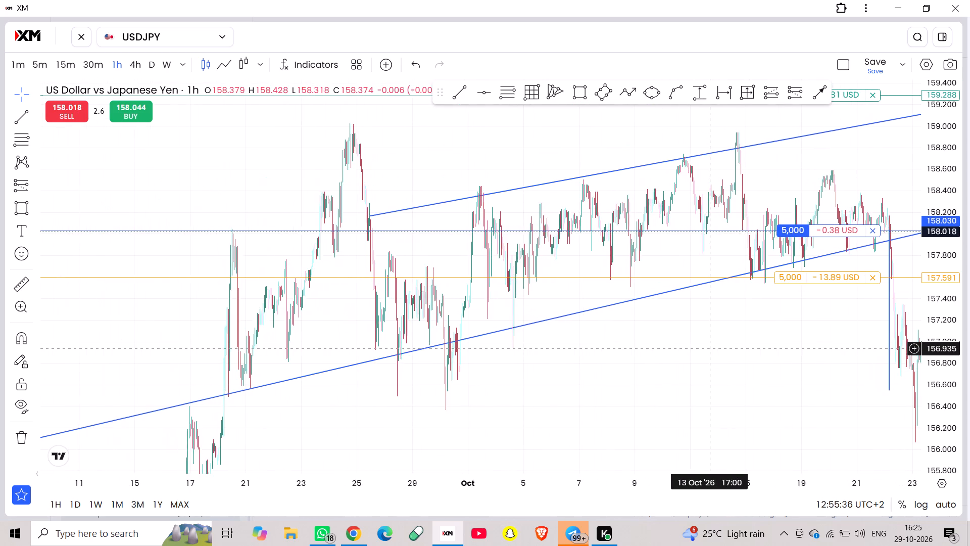
pyautogui.scroll(2, 710, 348)
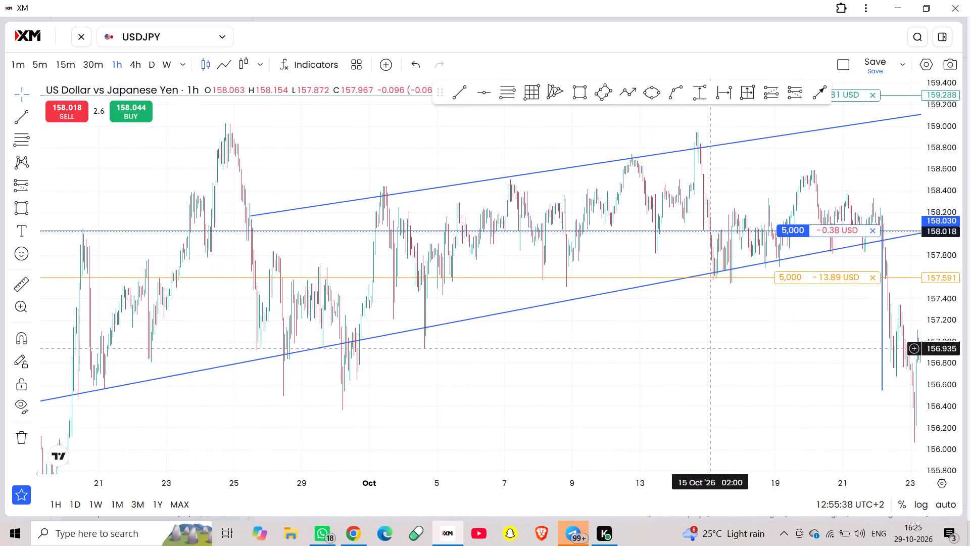
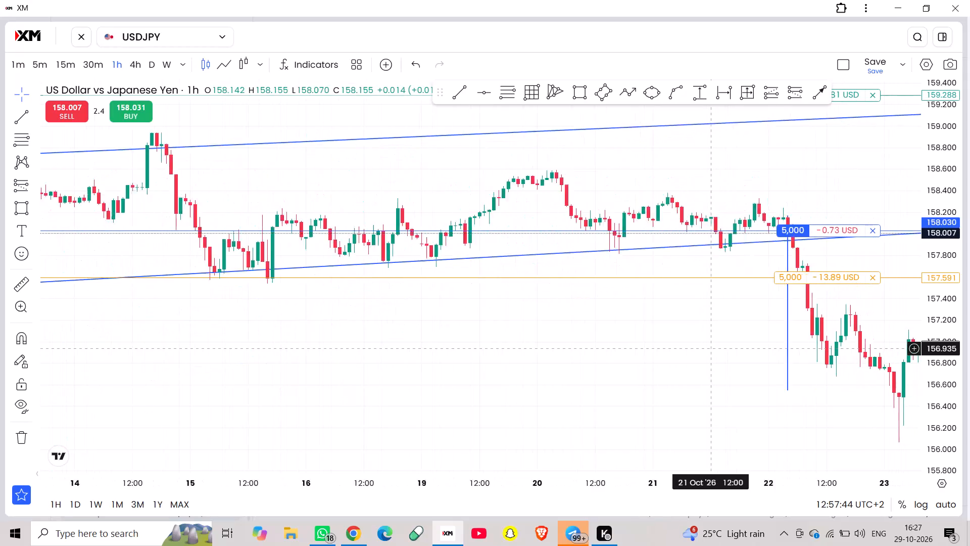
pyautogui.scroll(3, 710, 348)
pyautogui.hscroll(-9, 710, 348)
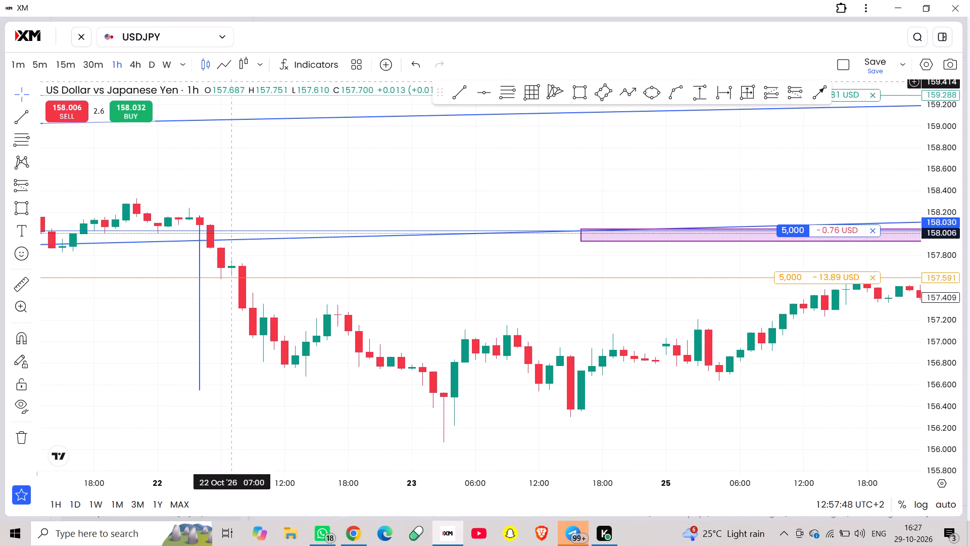
# Return to the open positions, expand the GOLD sell position and show its chart full-screen.
pyautogui.click(77, 36)
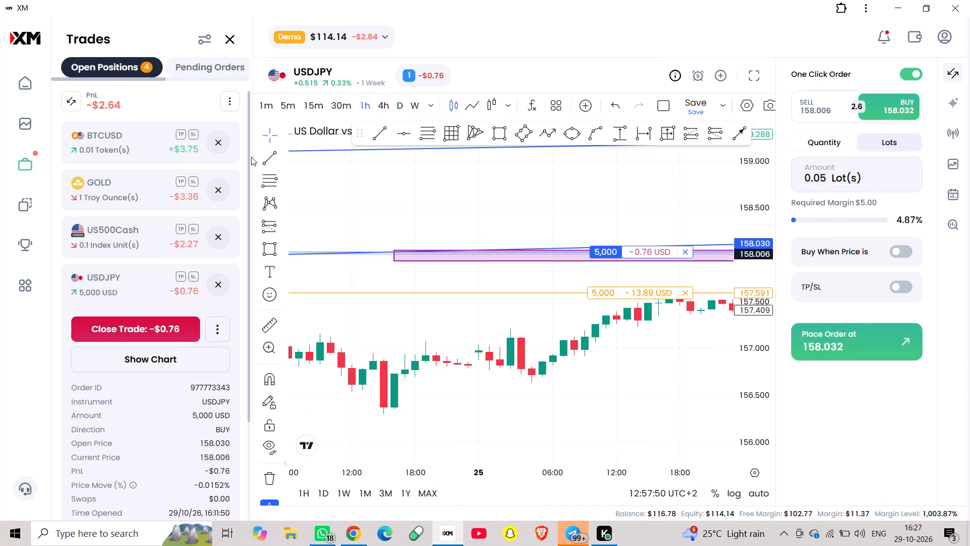
pyautogui.click(130, 282)
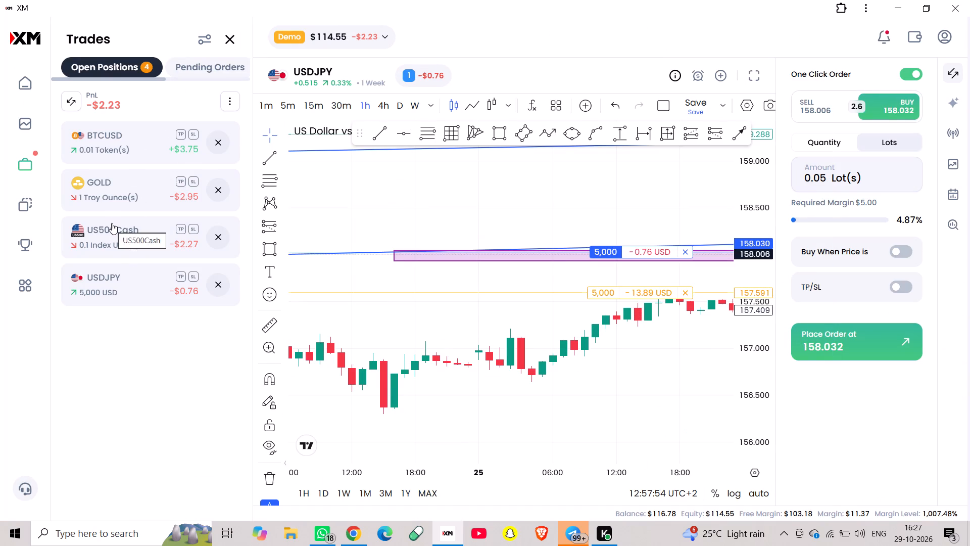
pyautogui.click(112, 198)
pyautogui.click(130, 270)
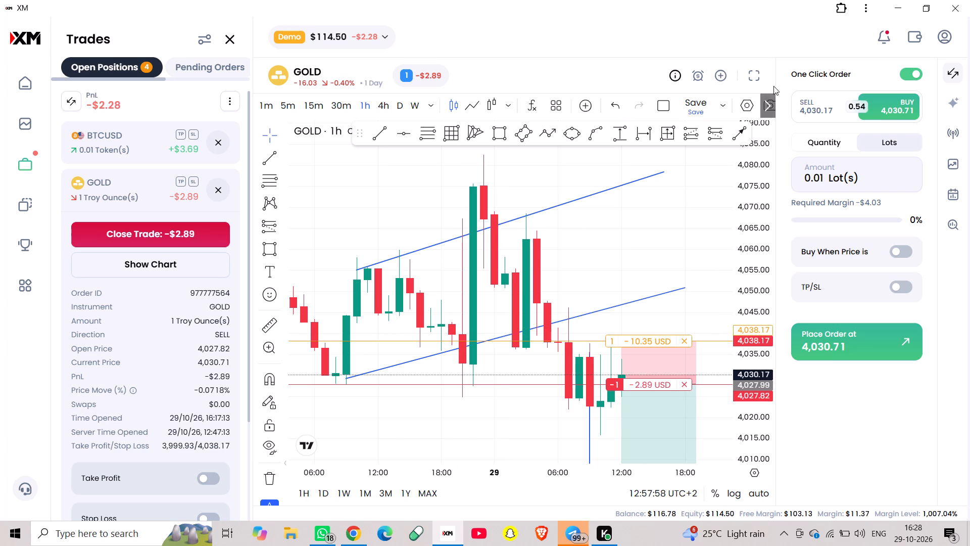
pyautogui.click(755, 76)
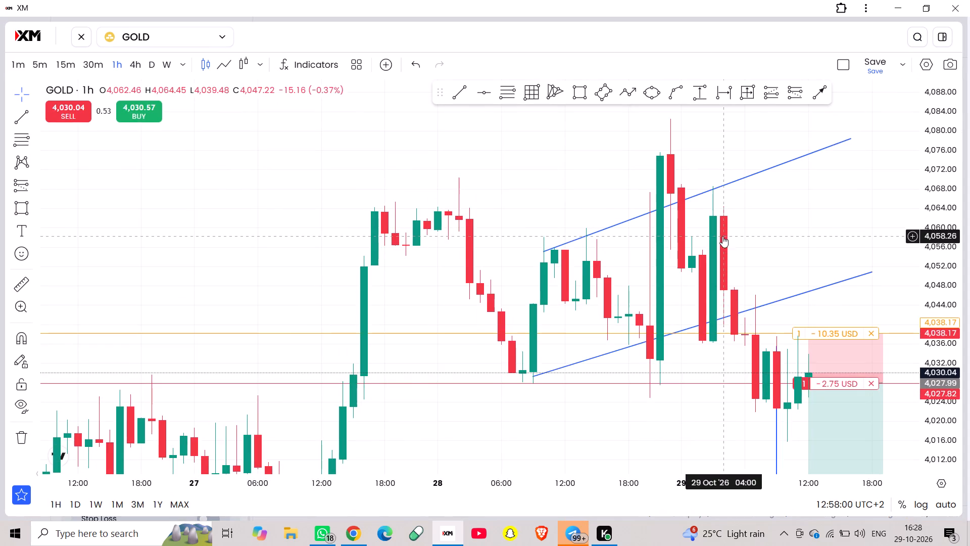
pyautogui.hscroll(-2, 722, 236)
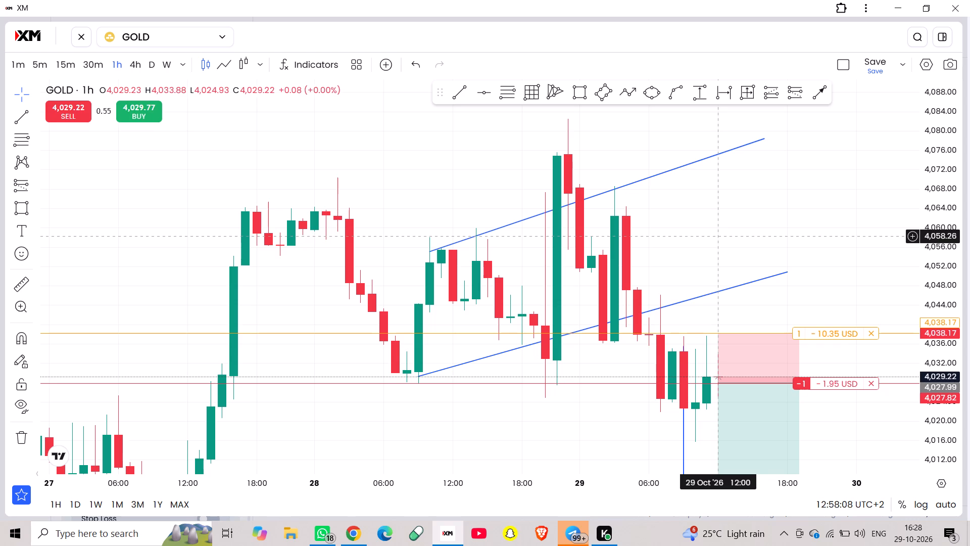
pyautogui.hscroll(-1, 722, 236)
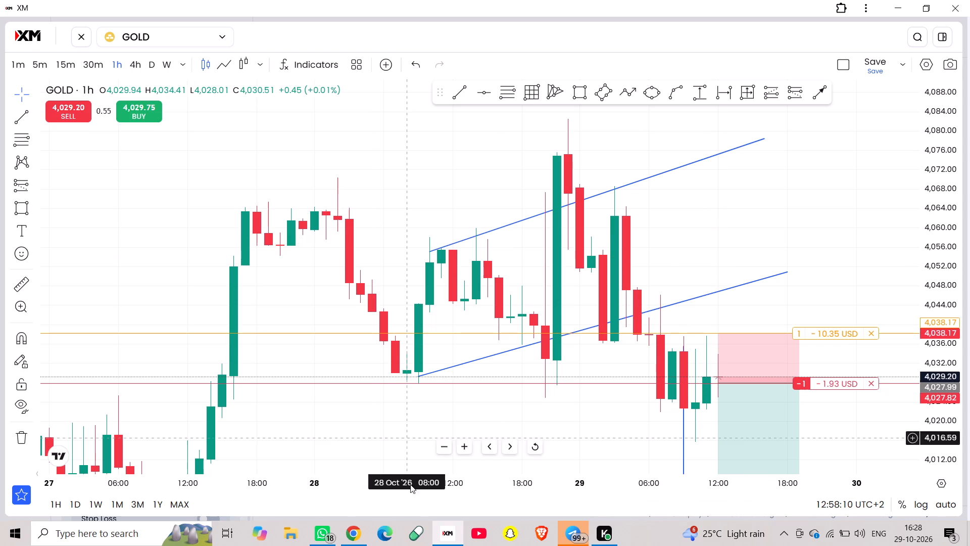
# Switch to TradingView in Chrome and examine the BTCUSD 5-minute chart around the ABCD triangle and the price swings following it.
pyautogui.click(353, 528)
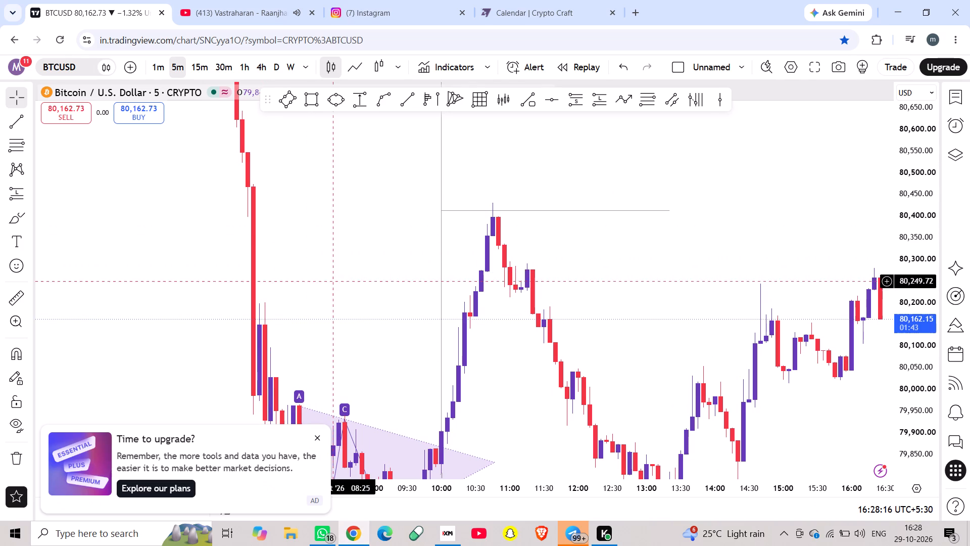
pyautogui.moveTo(332, 285); pyautogui.dragTo(238, 230)
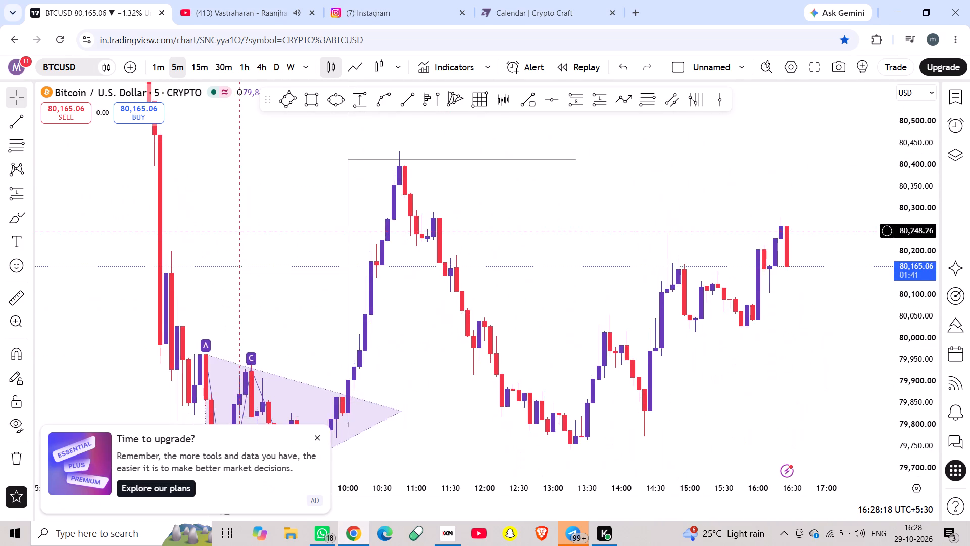
pyautogui.moveTo(238, 230); pyautogui.dragTo(200, 173)
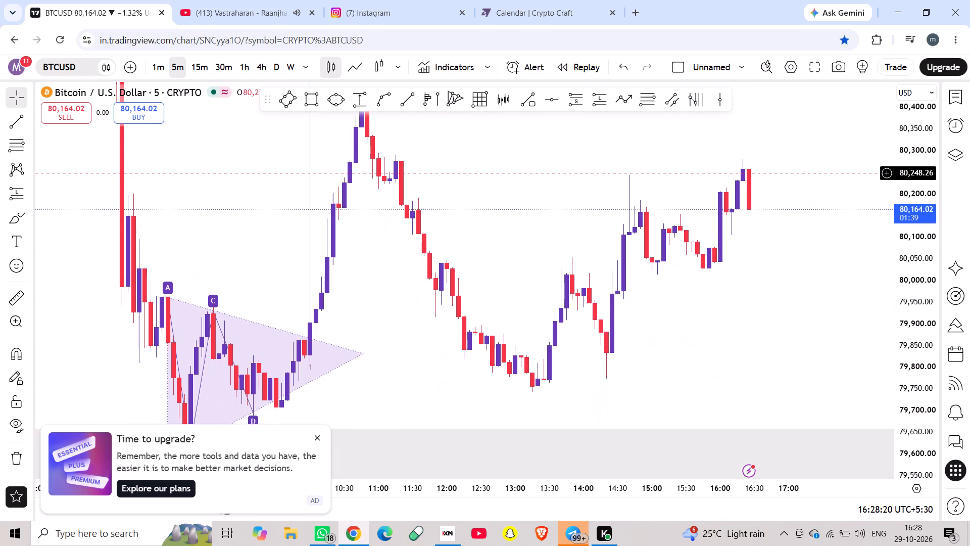
pyautogui.moveTo(200, 173); pyautogui.dragTo(212, 219)
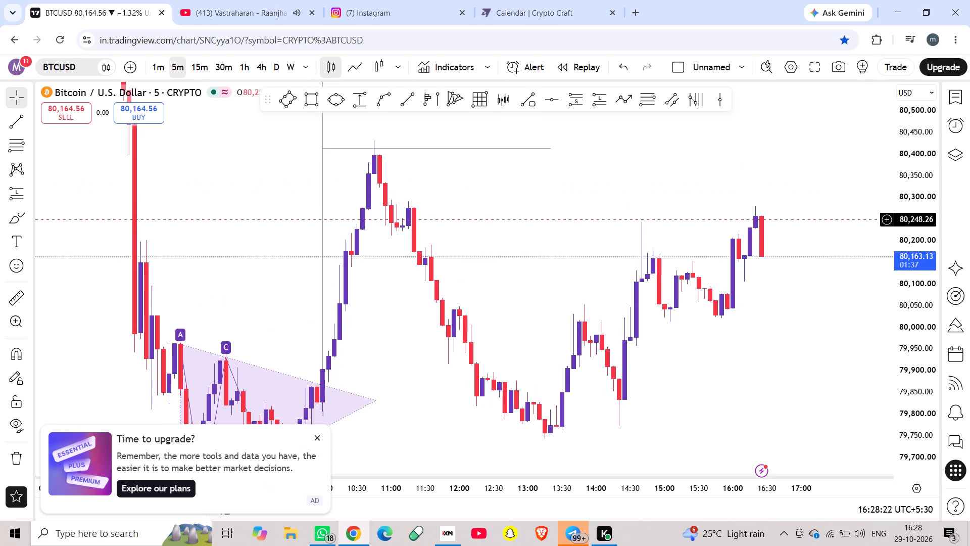
pyautogui.moveTo(212, 219); pyautogui.dragTo(251, 437)
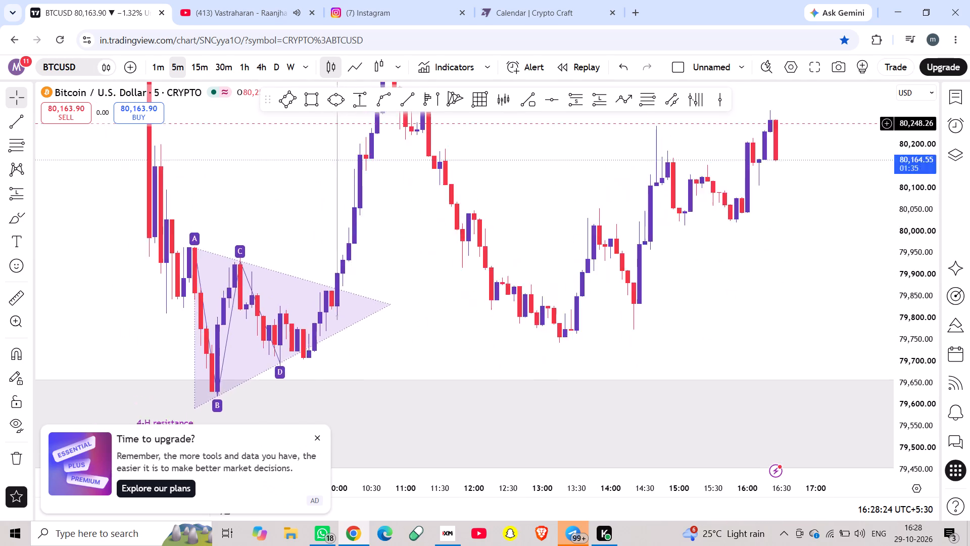
pyautogui.click(216, 210)
pyautogui.click(263, 0)
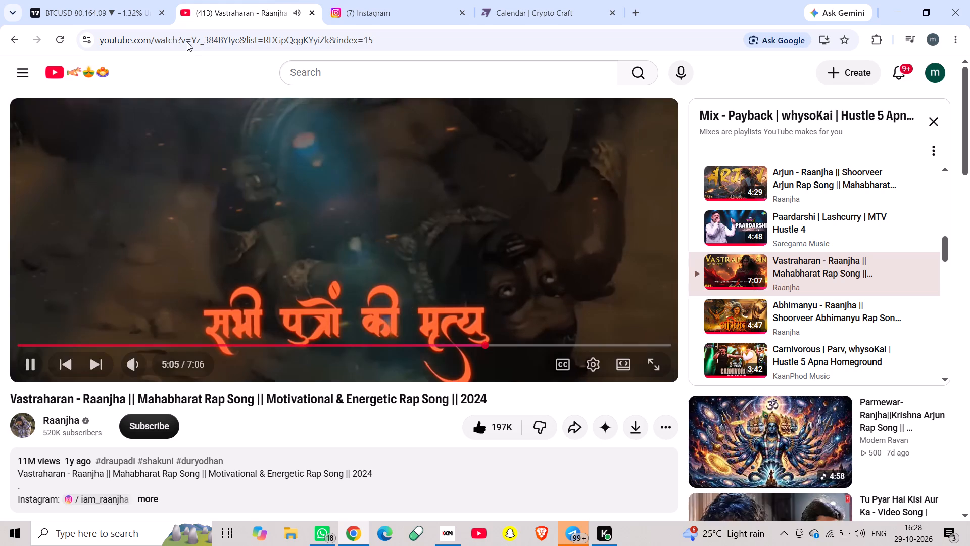
pyautogui.click(124, 0)
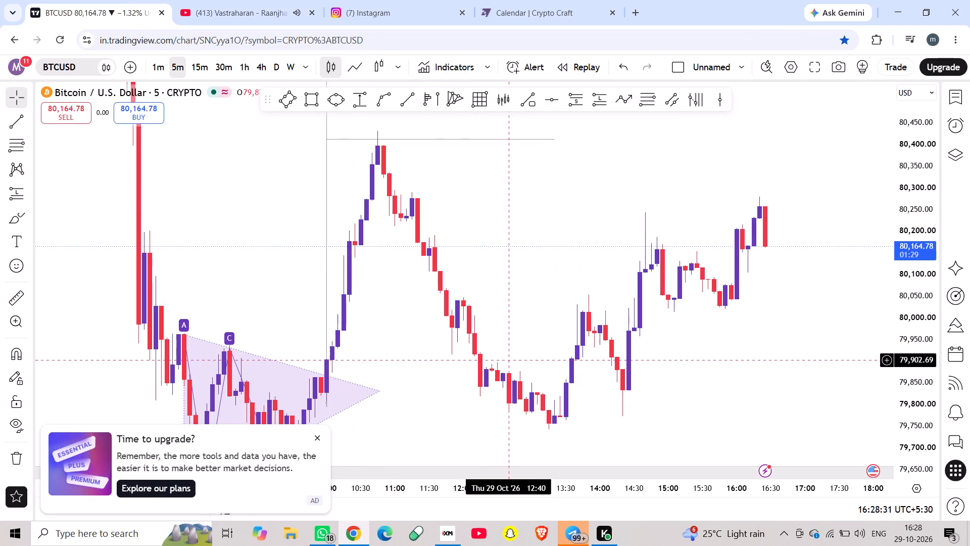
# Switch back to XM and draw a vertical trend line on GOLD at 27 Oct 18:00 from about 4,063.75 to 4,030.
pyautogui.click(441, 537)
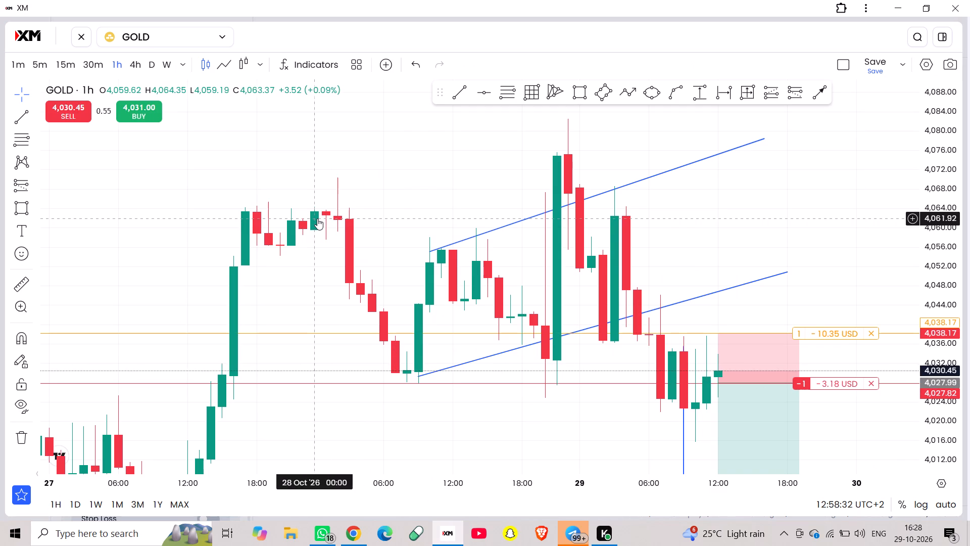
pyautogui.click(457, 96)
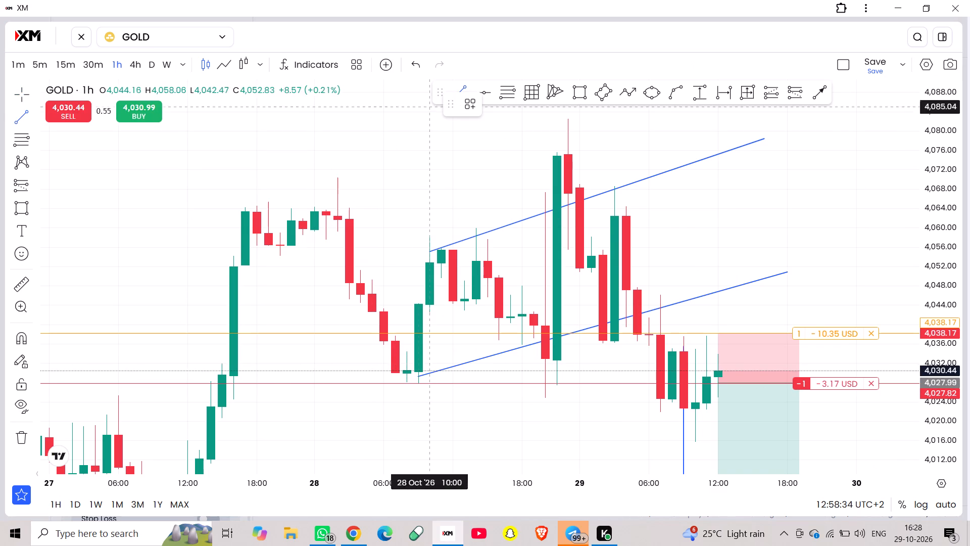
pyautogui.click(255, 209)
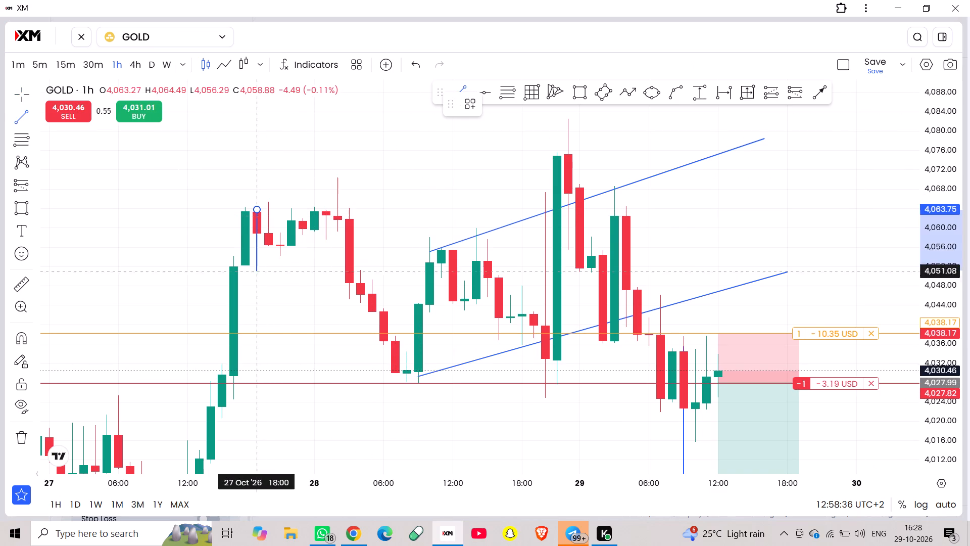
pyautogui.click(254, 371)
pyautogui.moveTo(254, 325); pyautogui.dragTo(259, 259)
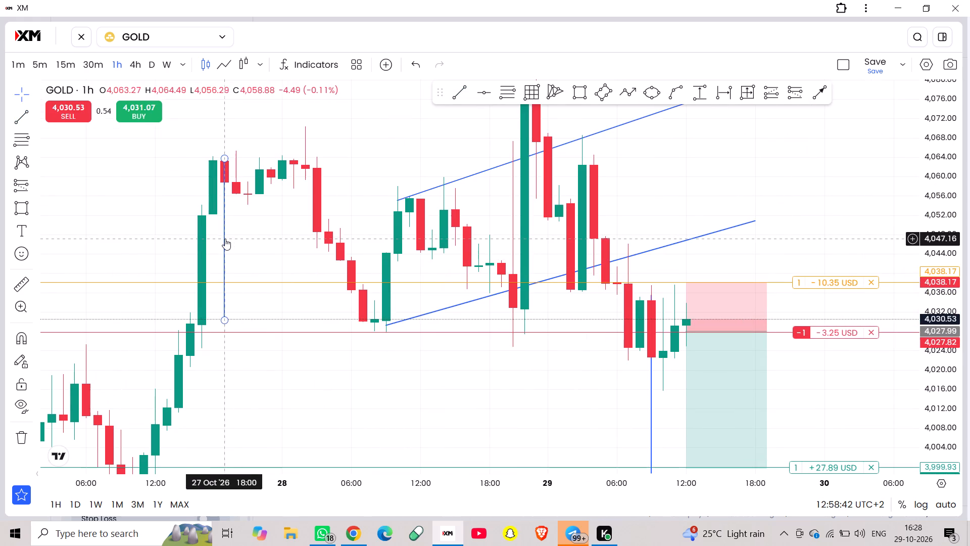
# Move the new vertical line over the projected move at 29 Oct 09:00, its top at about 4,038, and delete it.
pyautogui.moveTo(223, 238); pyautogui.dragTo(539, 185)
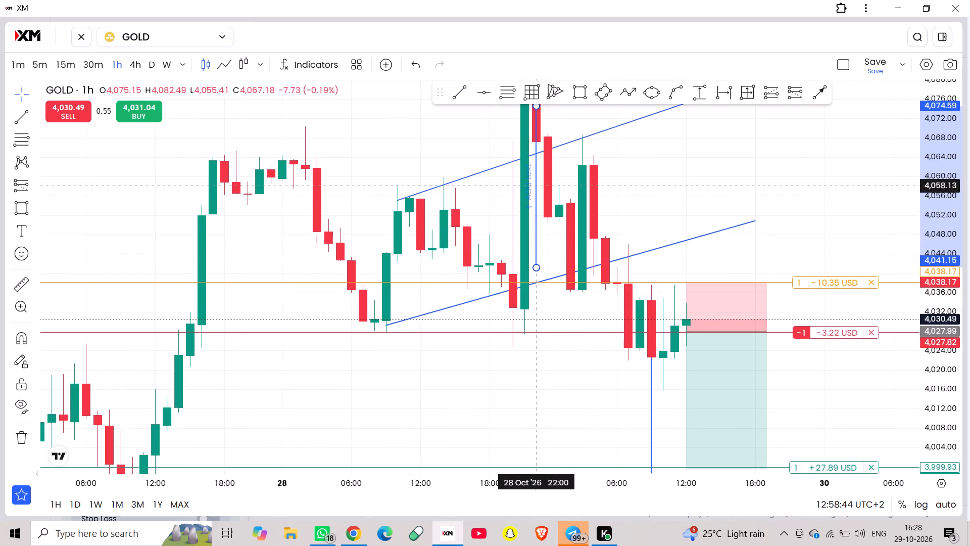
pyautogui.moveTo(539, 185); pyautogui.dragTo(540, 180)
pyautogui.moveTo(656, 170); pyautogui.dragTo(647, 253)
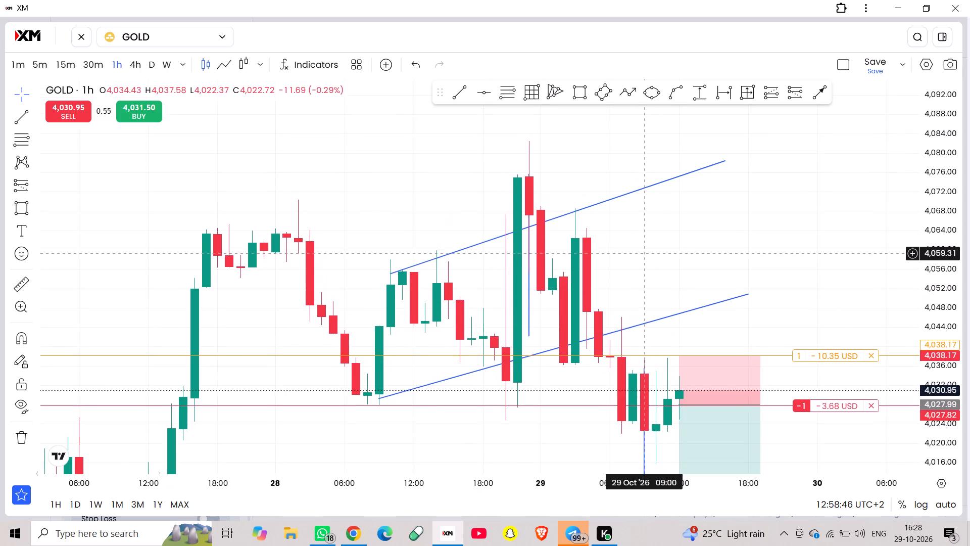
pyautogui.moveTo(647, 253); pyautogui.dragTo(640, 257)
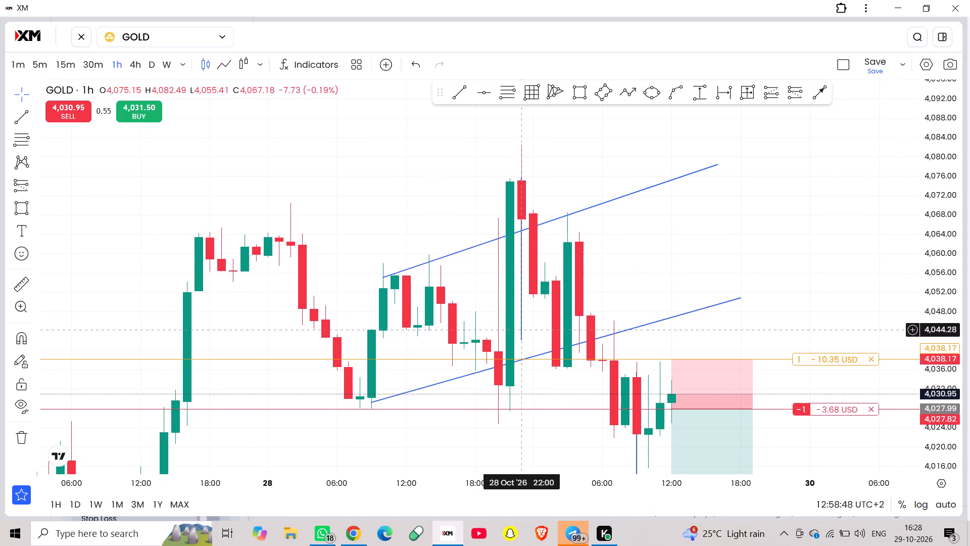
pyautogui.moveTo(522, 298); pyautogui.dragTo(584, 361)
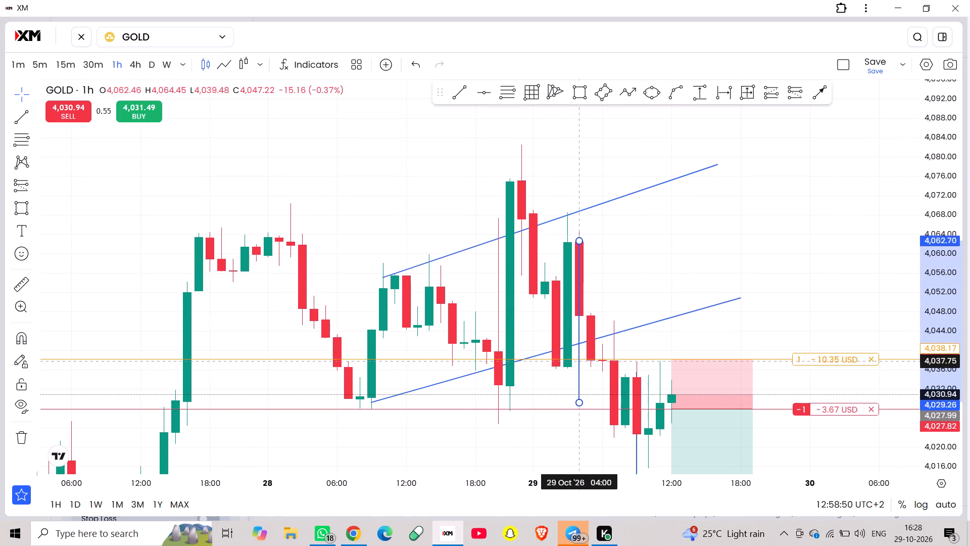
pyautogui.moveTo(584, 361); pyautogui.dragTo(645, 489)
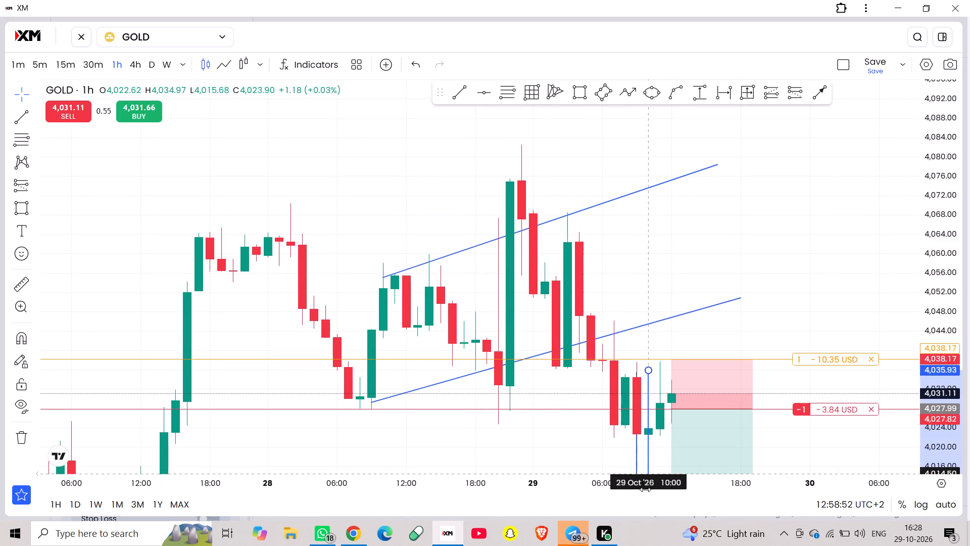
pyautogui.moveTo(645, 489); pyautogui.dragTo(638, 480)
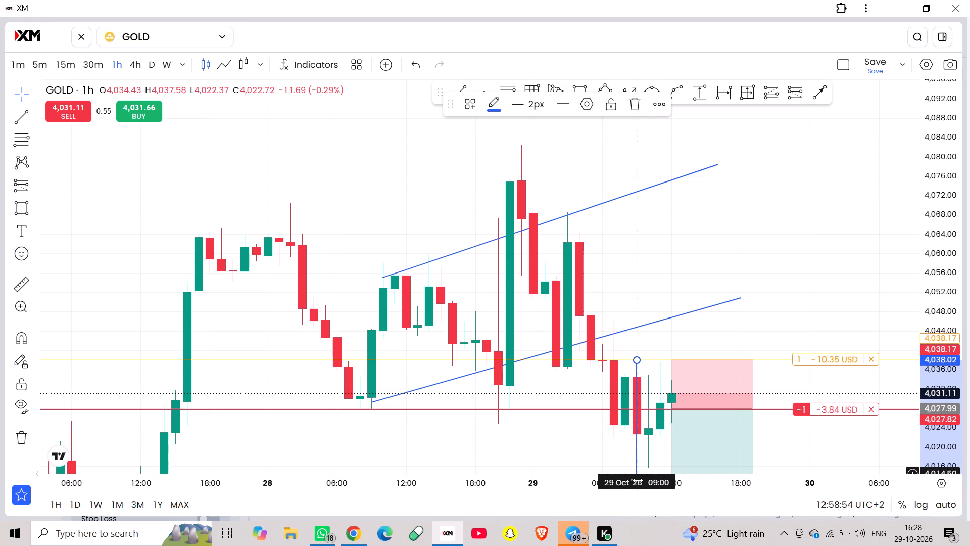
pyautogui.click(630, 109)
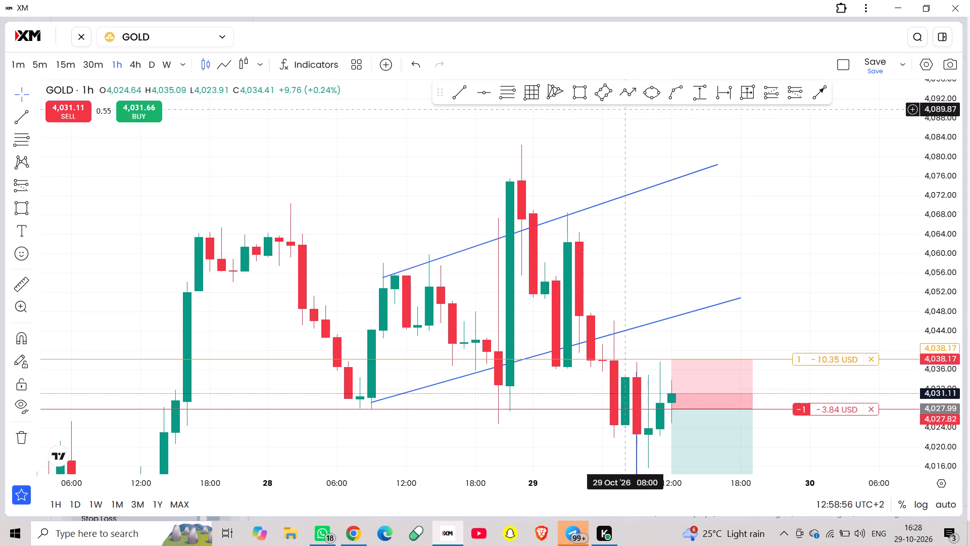
# Set GOLD to the 15-minute timeframe and examine price around the channel breakdown, projected move, sell entry, stop loss and take profit.
pyautogui.click(71, 64)
pyautogui.moveTo(551, 252); pyautogui.dragTo(514, 128, button='right')
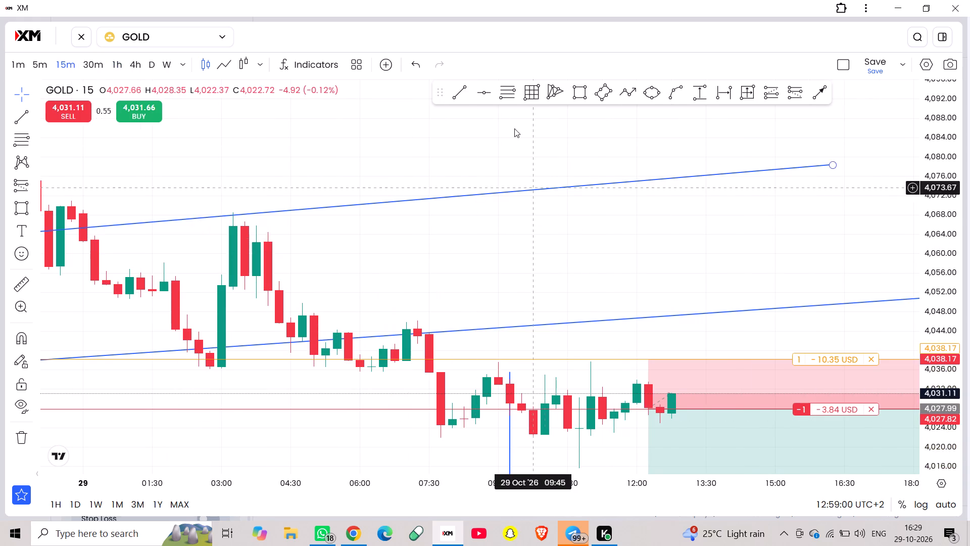
pyautogui.moveTo(514, 128); pyautogui.dragTo(499, 82, button='right')
pyautogui.moveTo(525, 261); pyautogui.dragTo(475, 126)
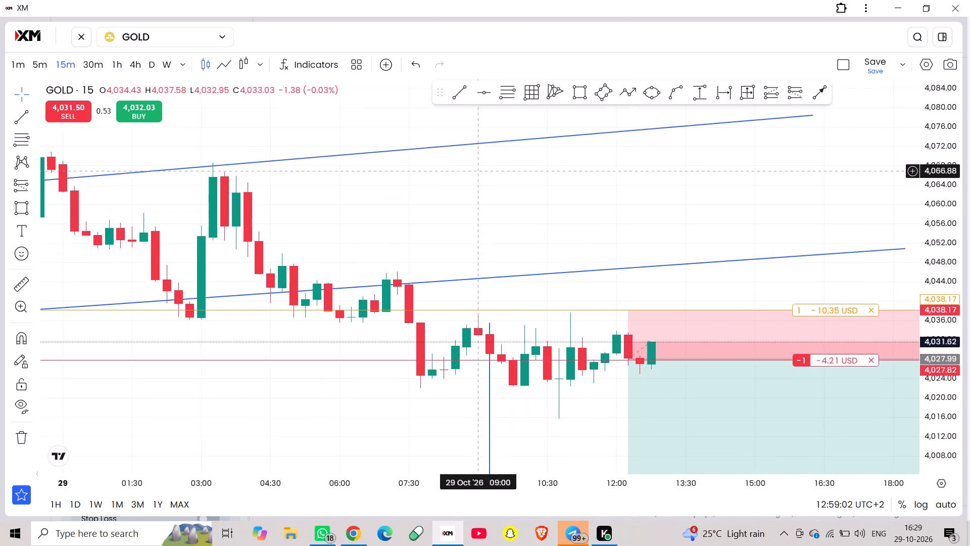
pyautogui.moveTo(475, 126); pyautogui.dragTo(471, 116)
pyautogui.scroll(2, 936, 434)
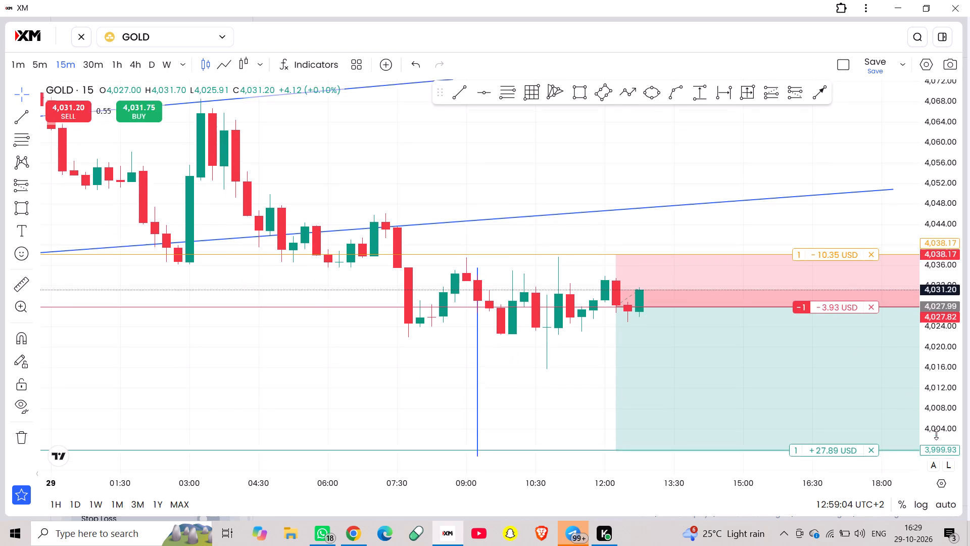
pyautogui.scroll(-7, 464, 396)
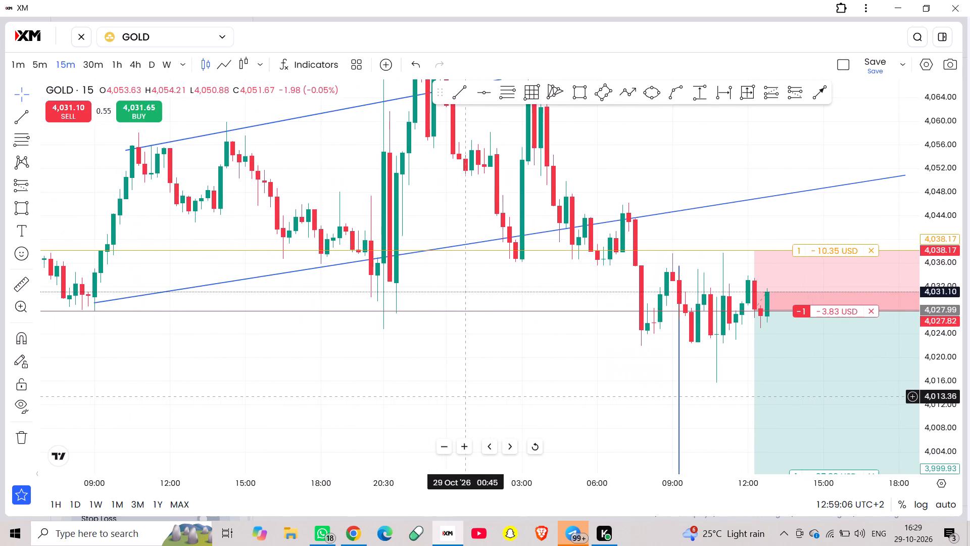
pyautogui.moveTo(572, 376); pyautogui.dragTo(168, 299)
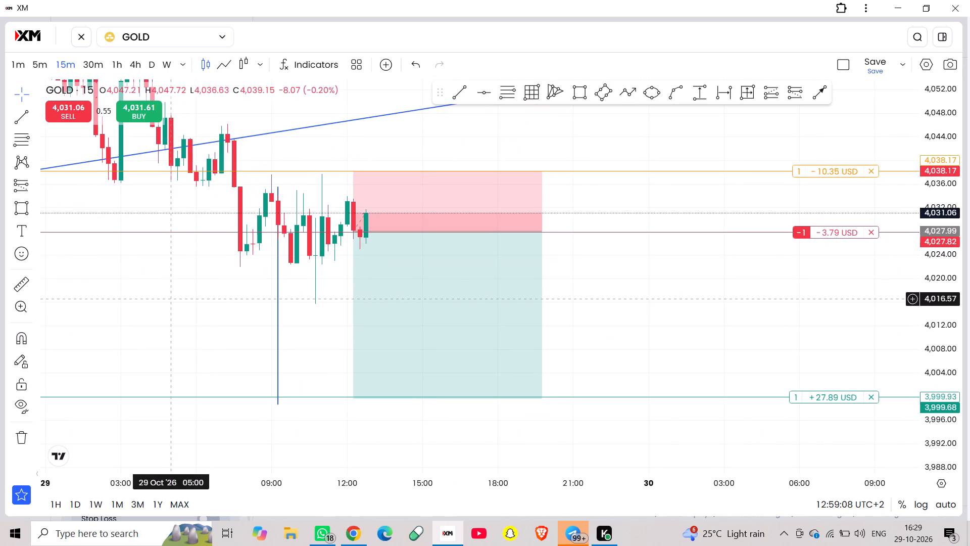
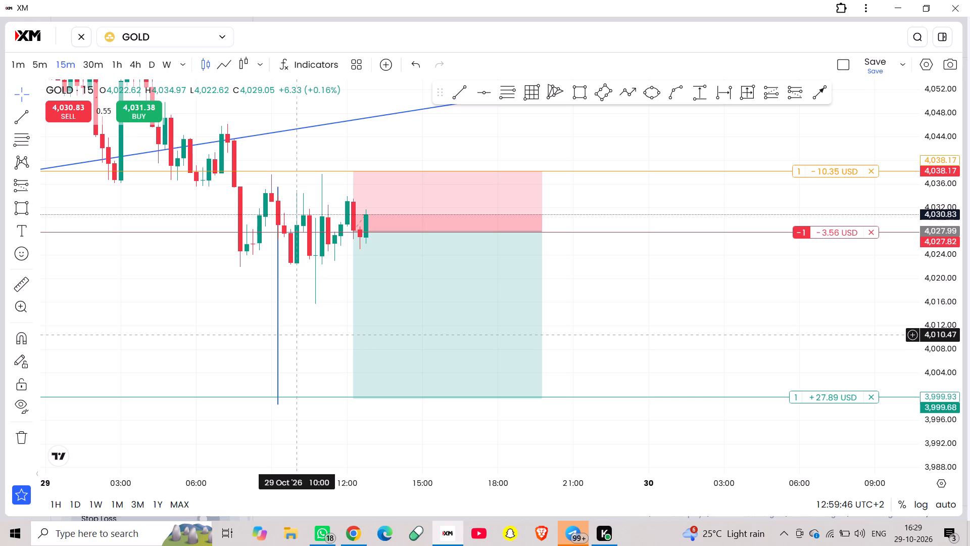
# Switch to Chrome and bring up the Vastraharan song video playing on YouTube.
pyautogui.click(358, 523)
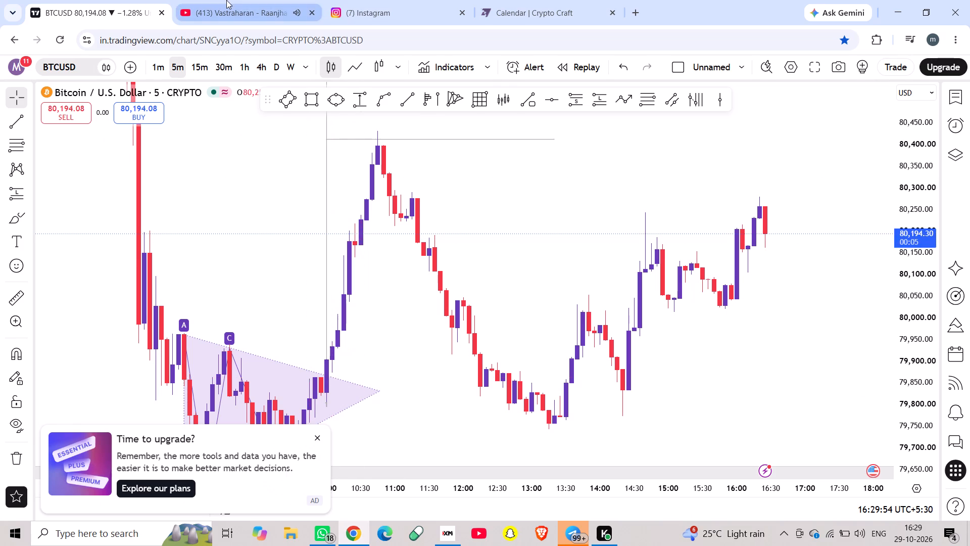
pyautogui.click(226, 0)
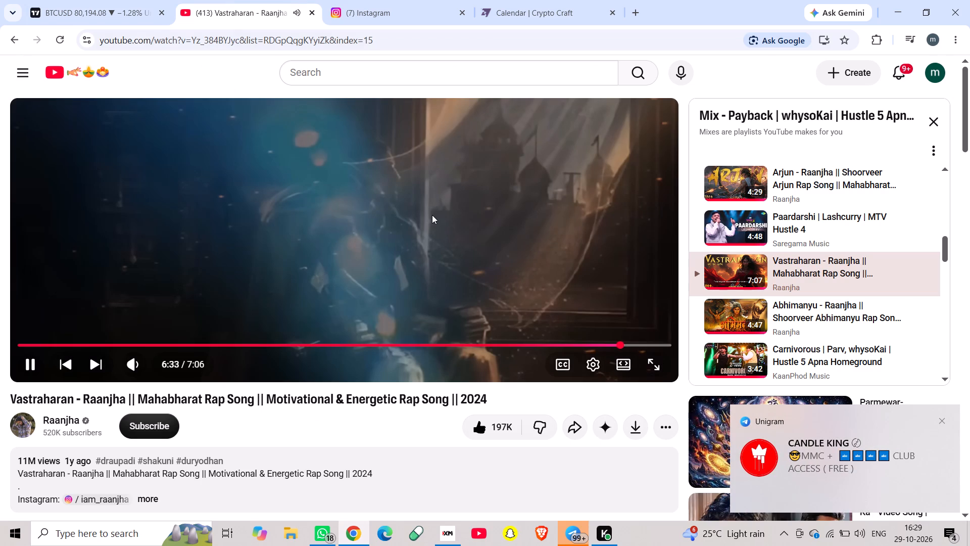
# Switch to Unigram by opening the new CANDLE KING message from its notification.
pyautogui.click(870, 482)
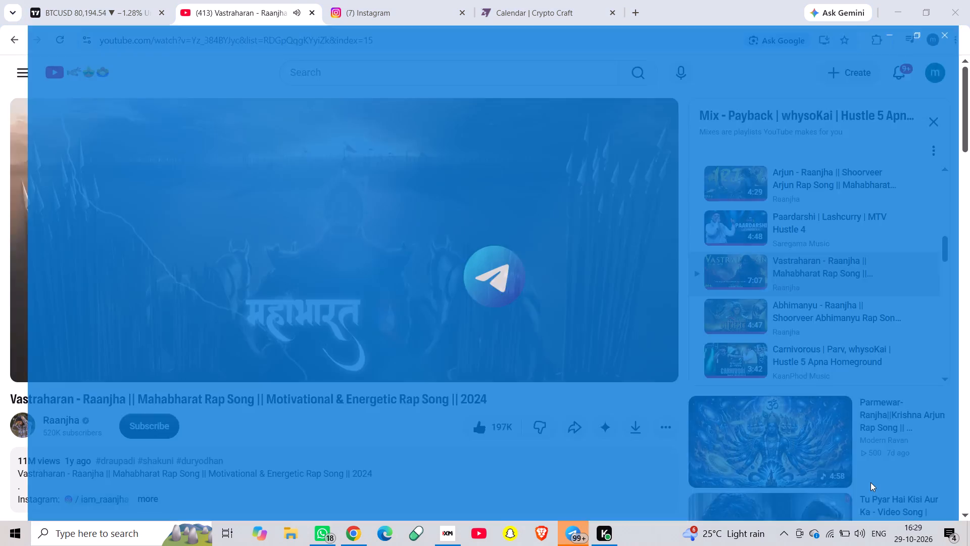